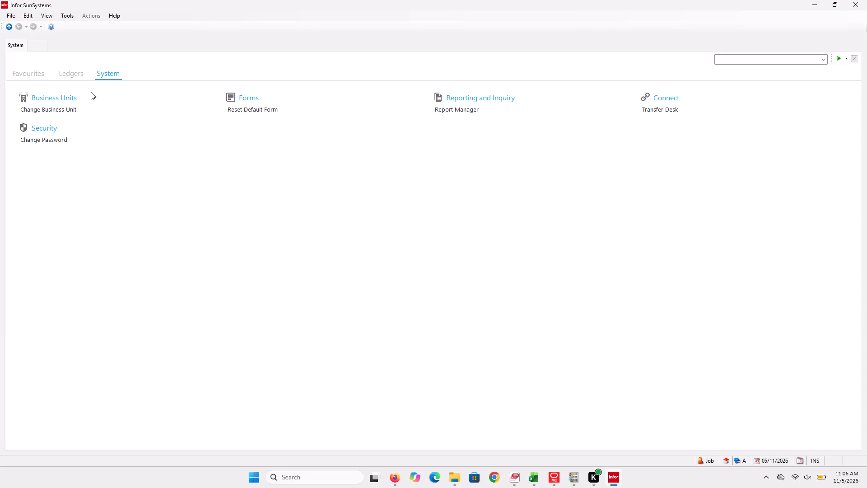
Change the business unit to MBA, continuing despite today's date being outside its open dates.
click(69, 113)
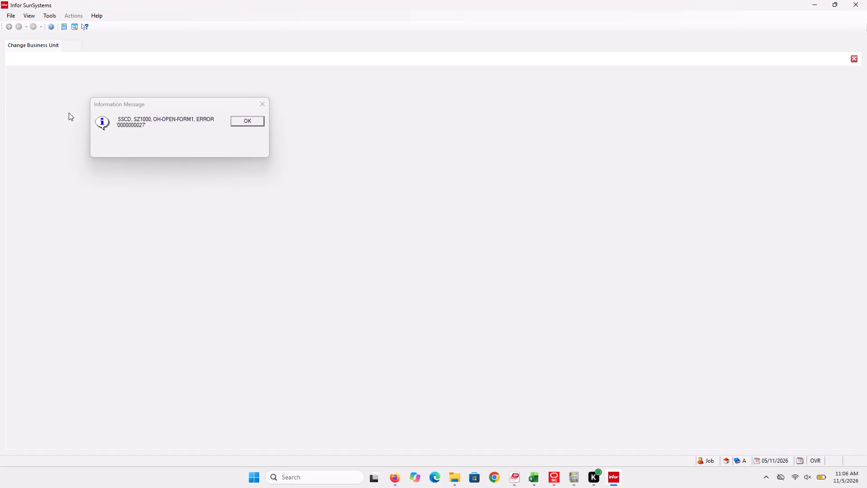
click(243, 115)
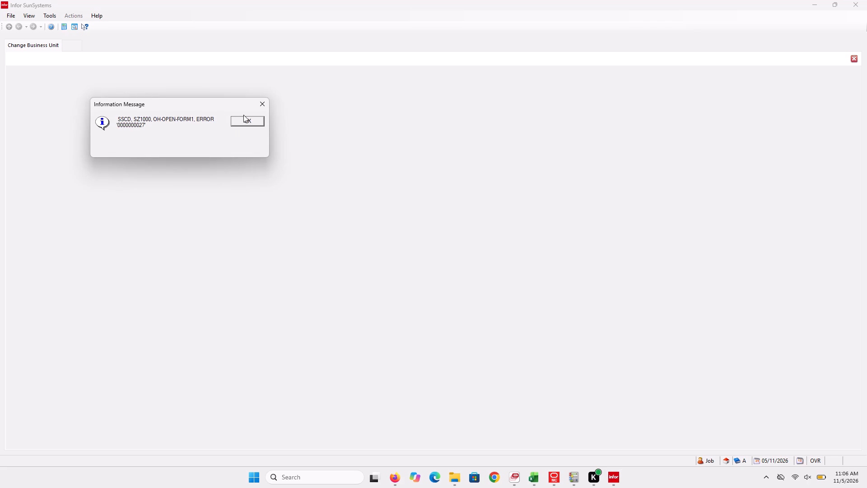
click(244, 119)
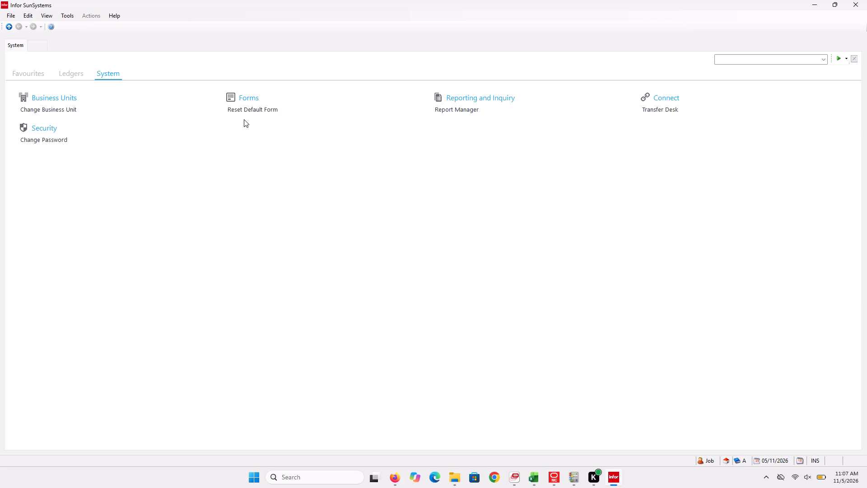
click(64, 113)
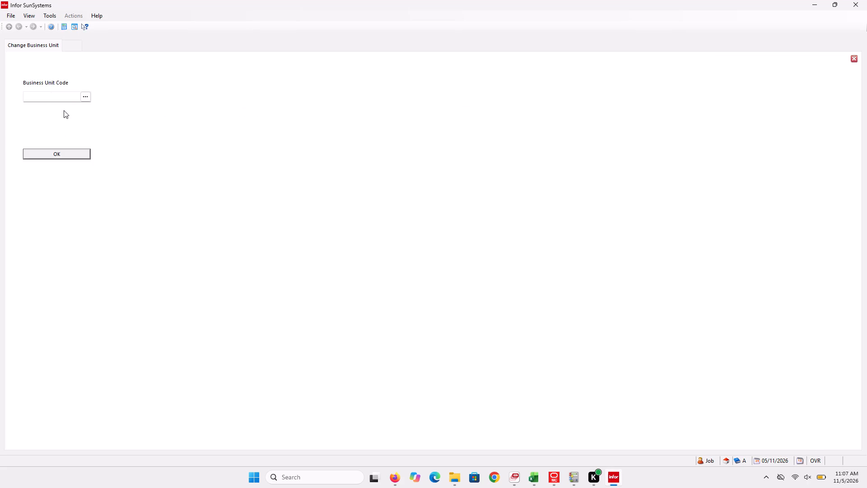
text(mba)
double_click(75, 155)
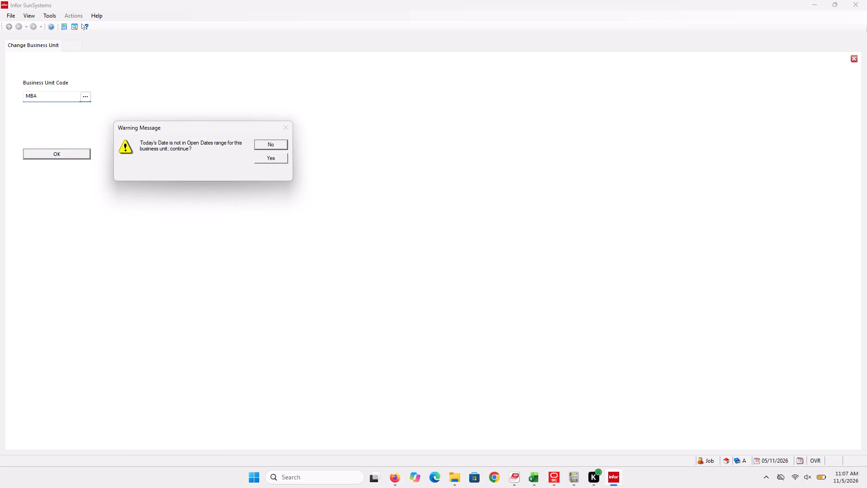
click(265, 160)
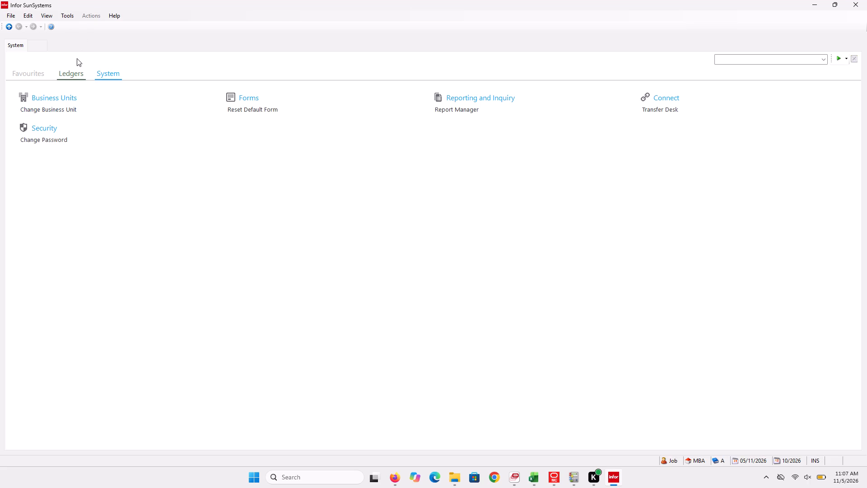
Open Account Allocations from the ledger transaction functions.
click(74, 71)
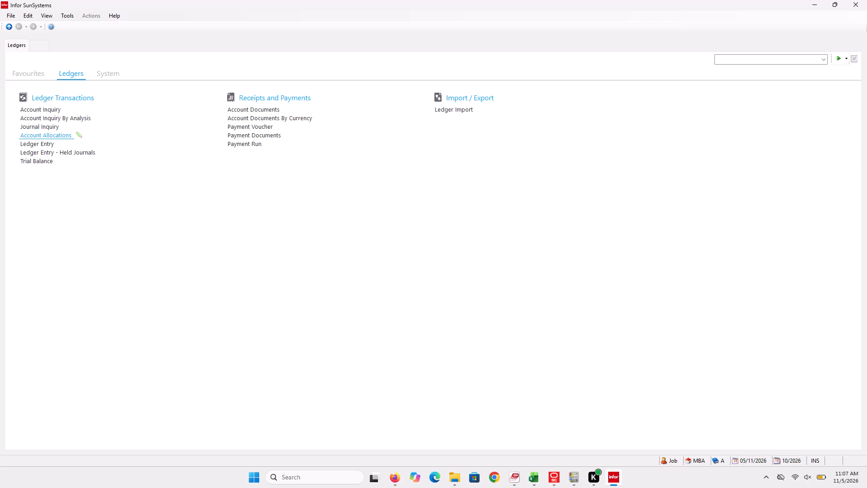
double_click(49, 132)
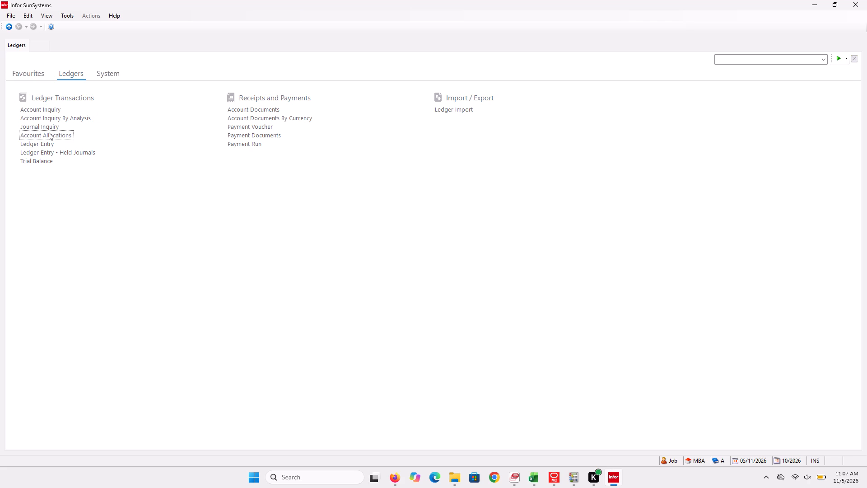
click(173, 65)
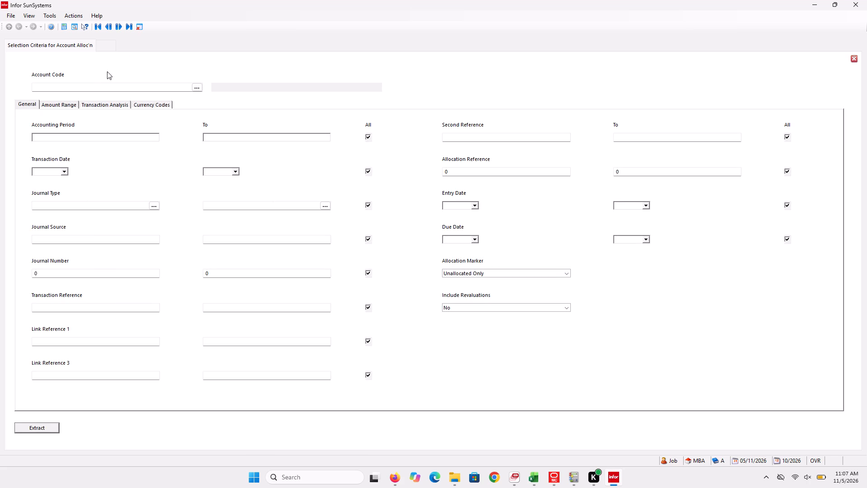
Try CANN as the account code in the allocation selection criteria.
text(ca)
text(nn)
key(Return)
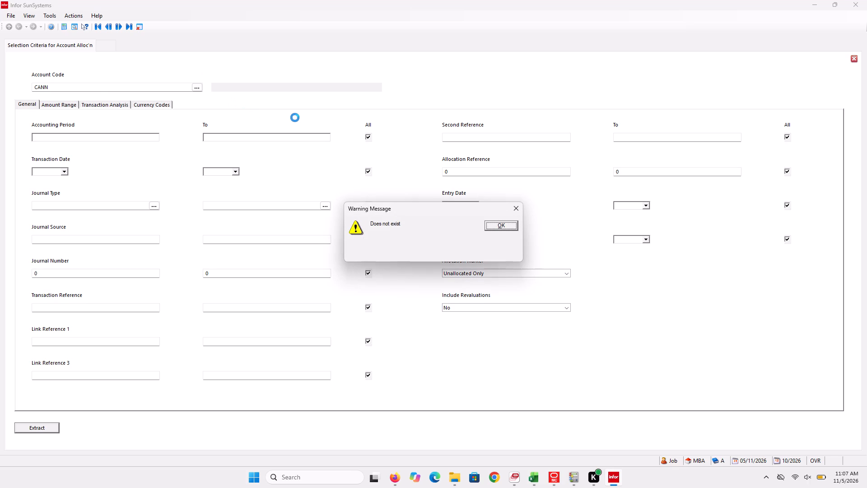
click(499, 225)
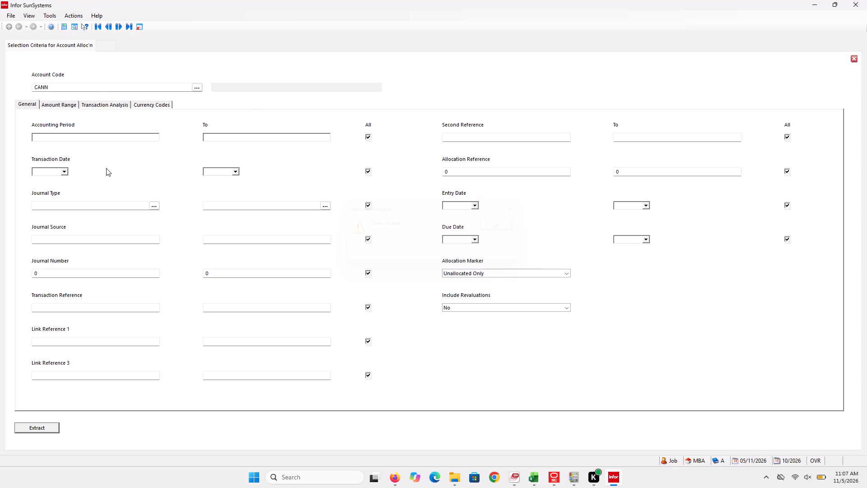
text(ca)
key(n)
click(192, 86)
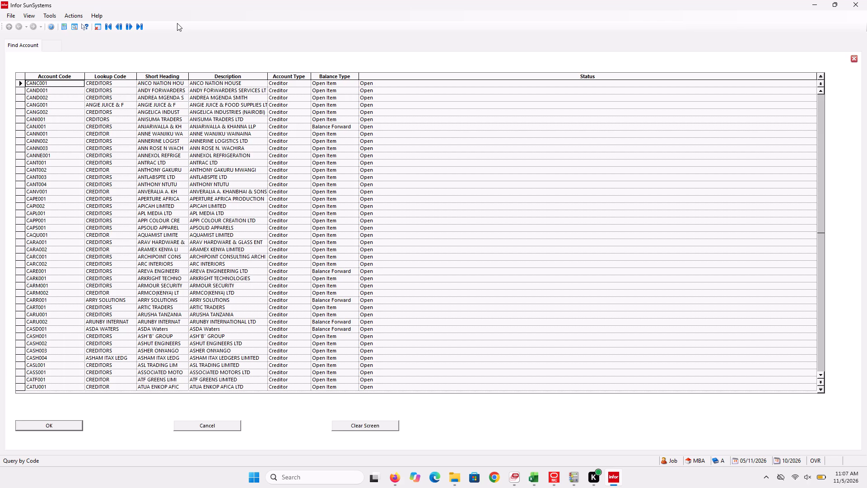
key(Down)
key(Down)
key(Down)
key(Down)
key(Down)
key(Down)
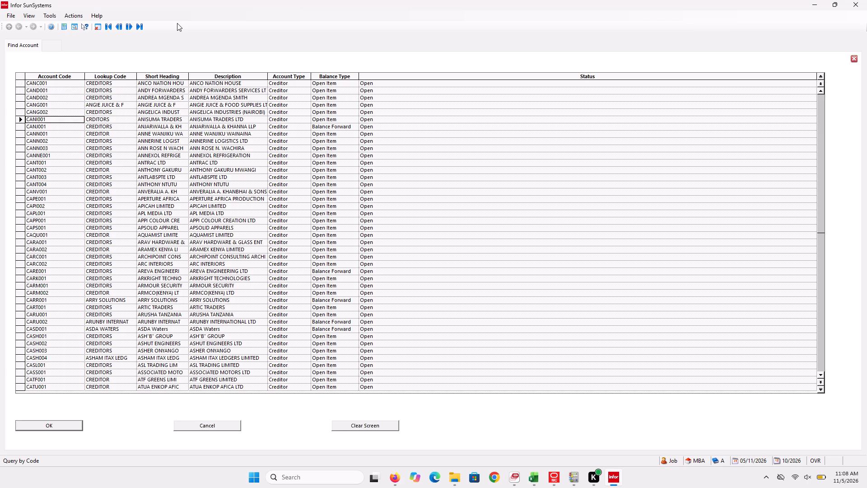
key(Down)
key(Down)
key(Down)
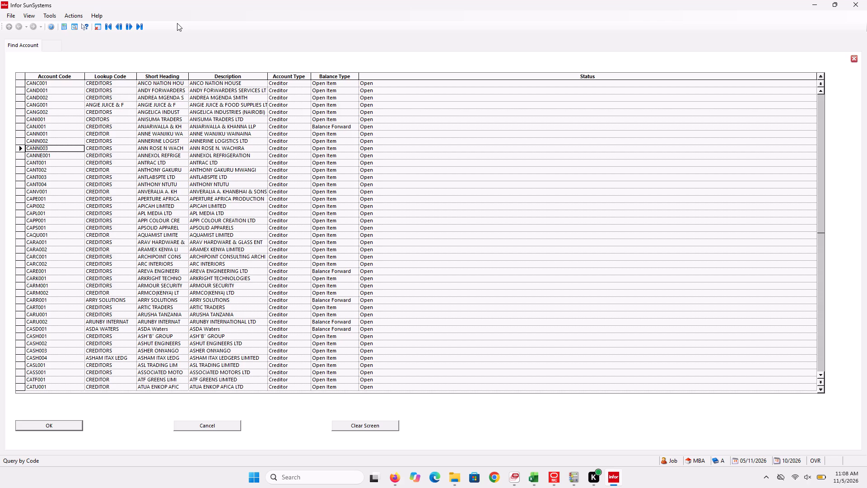
key(Return)
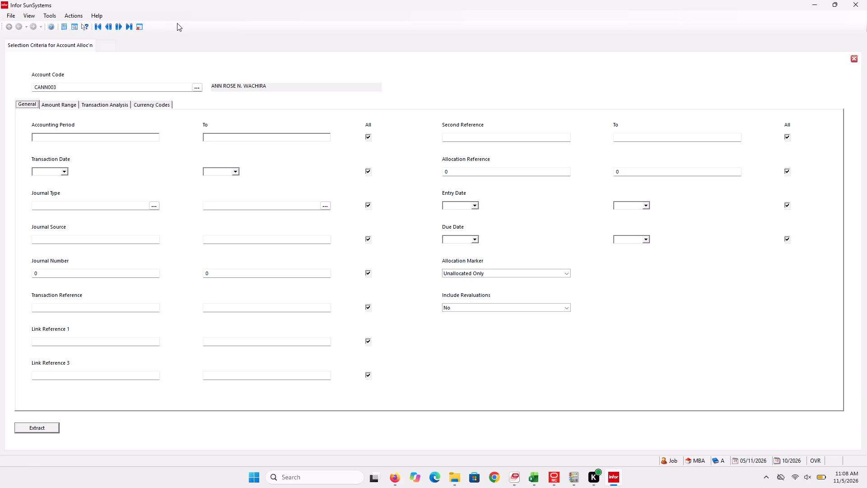
Extract the account's unallocated transactions using the FULL Account Allocation form.
key(Return)
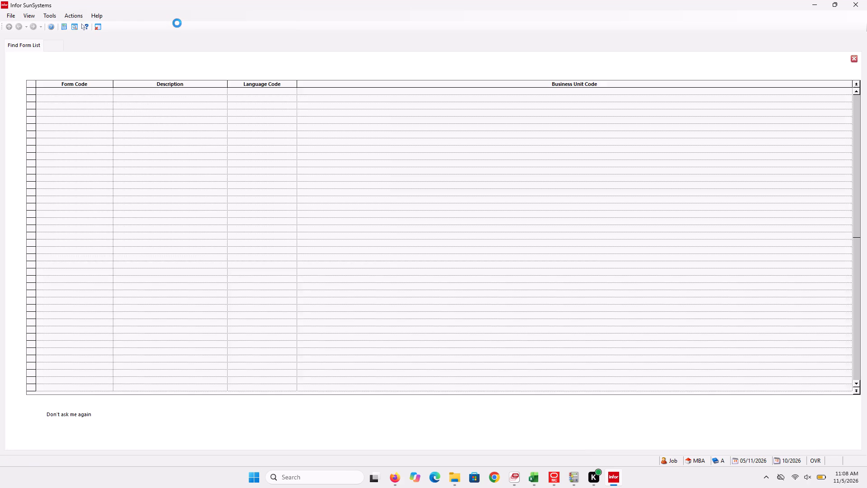
key(Down)
key(Down)
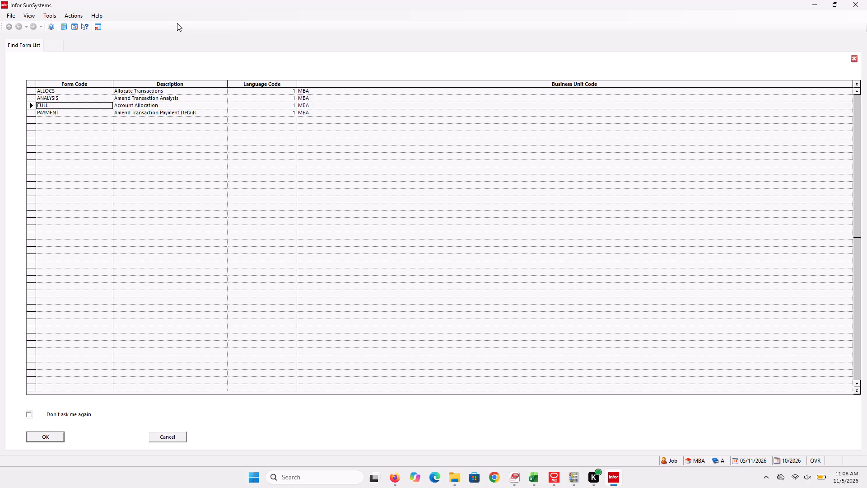
key(Return)
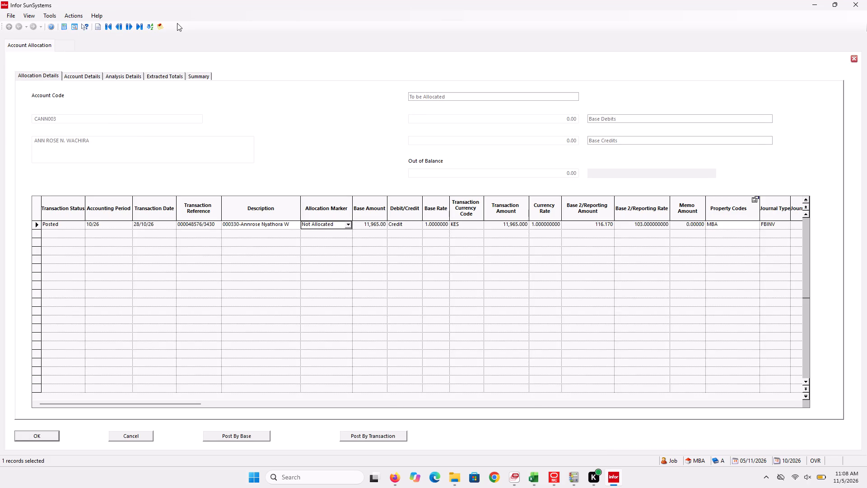
Set the allocation marker of the posted 28/10/26 credit transaction to Force.
click(332, 222)
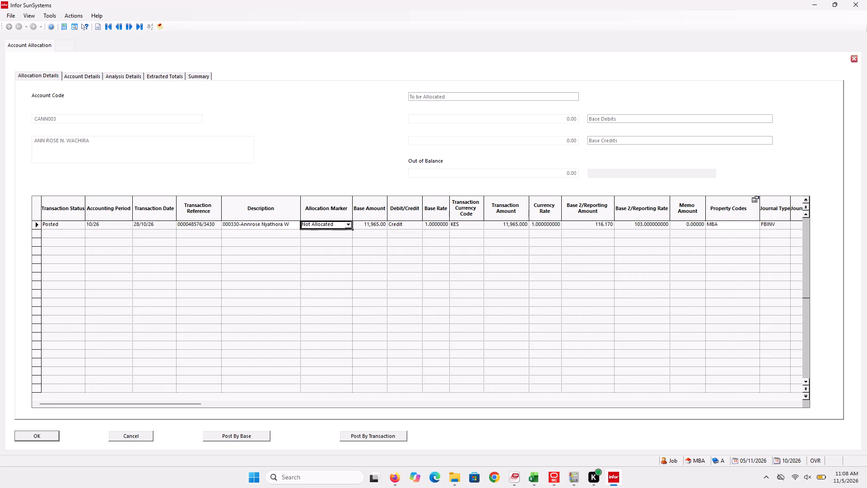
click(350, 227)
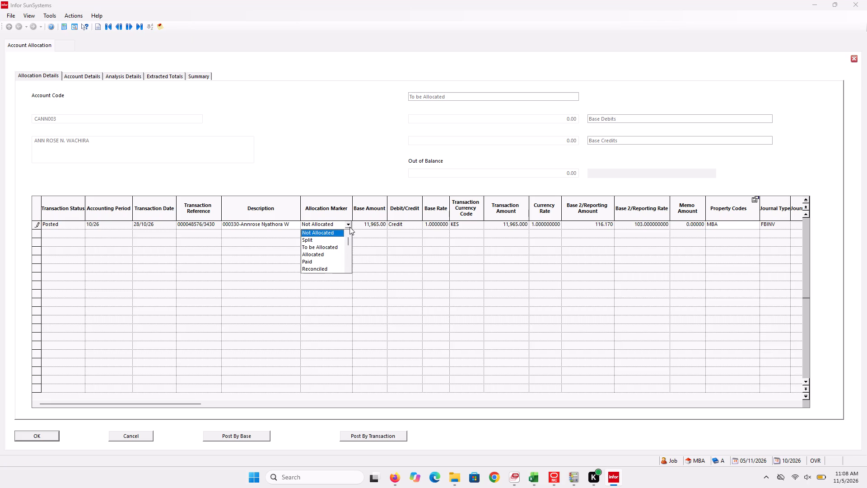
key(f)
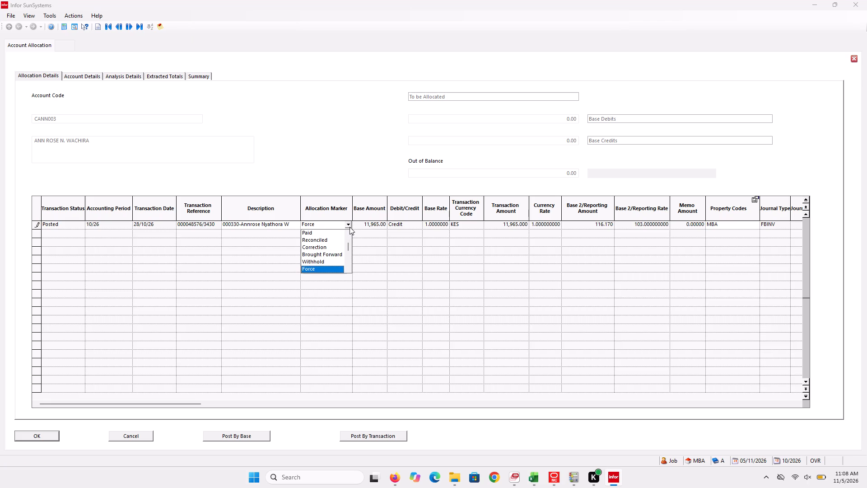
key(Return)
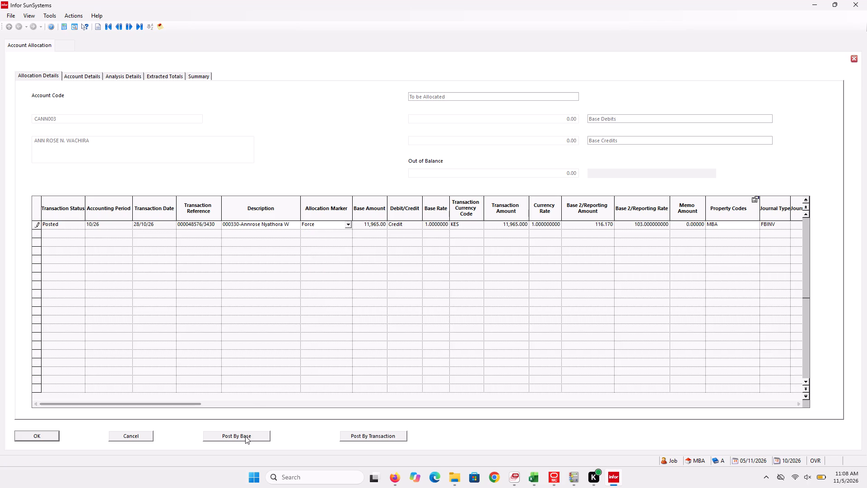
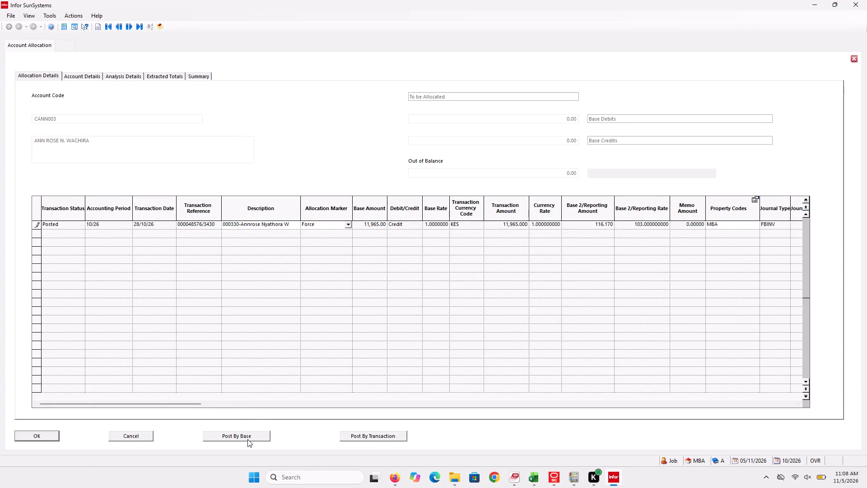
click(240, 435)
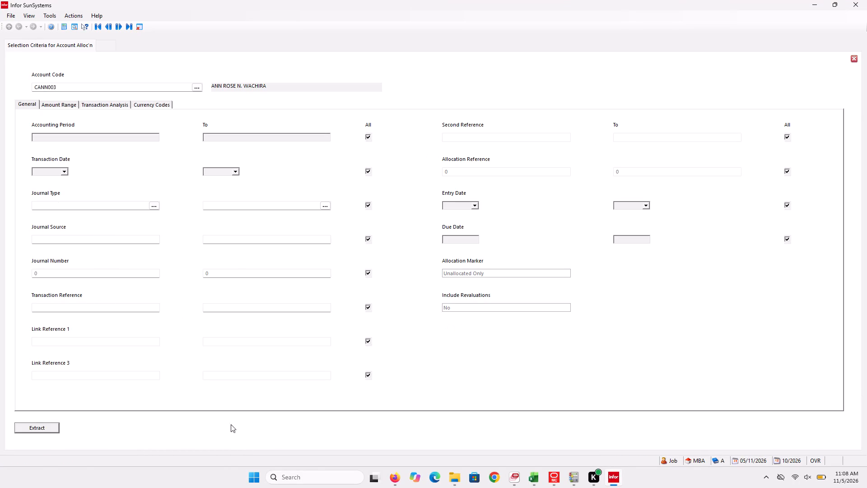
Open the Payment Voucher function from Ledgers alongside the allocation selection criteria.
click(107, 45)
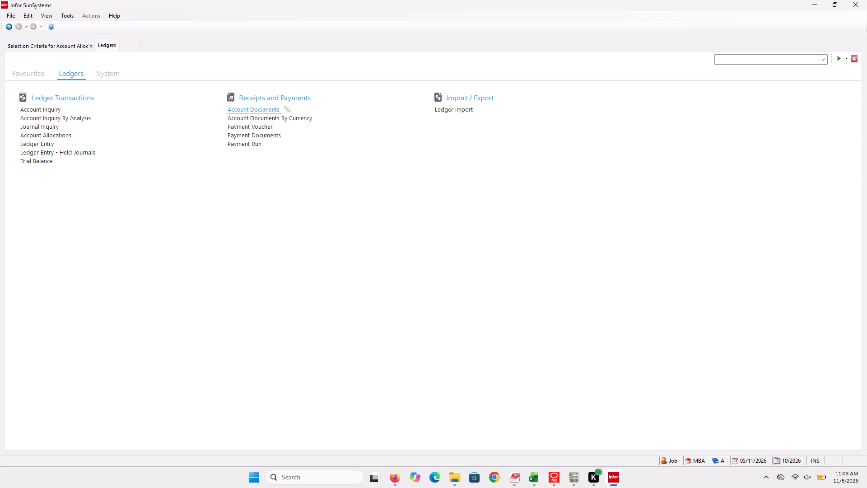
double_click(256, 127)
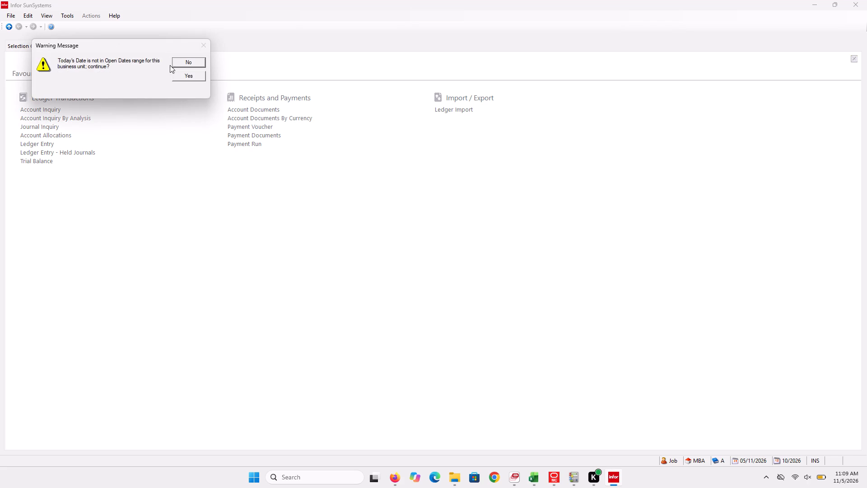
click(187, 75)
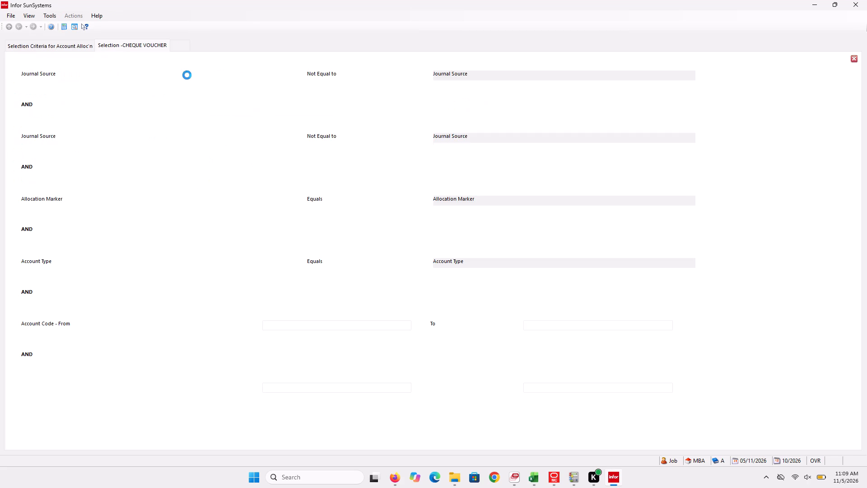
Copy account code CANN003 from the account allocation selection criteria.
click(65, 46)
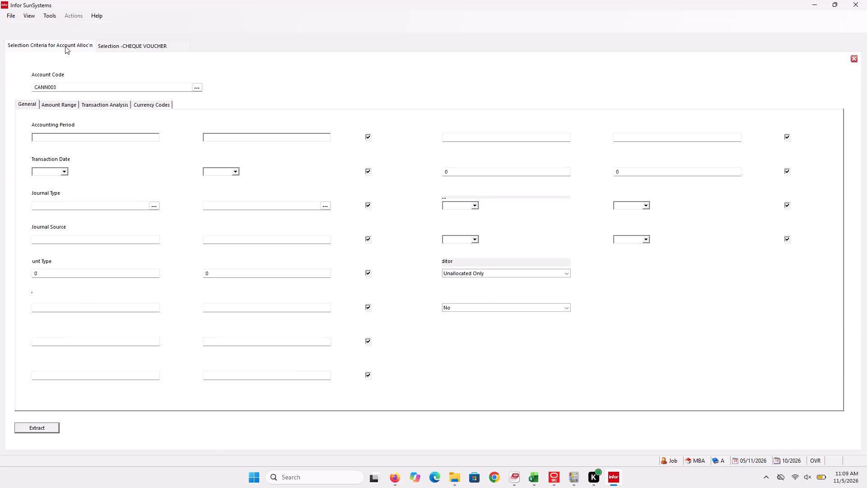
click(73, 86)
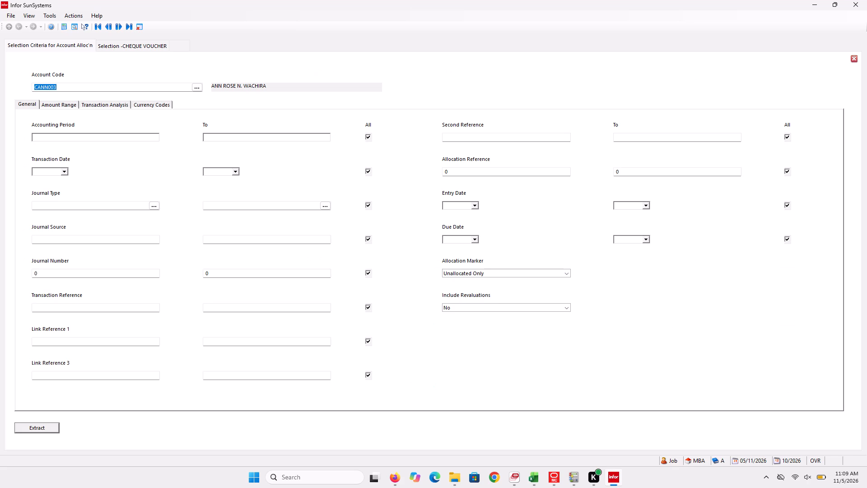
key(ctrl+c)
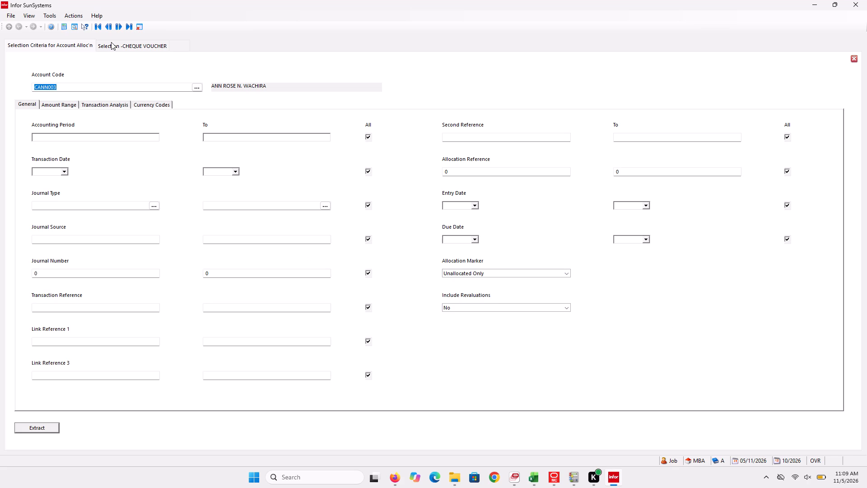
Open the Account Documents function from Ledgers alongside the cheque voucher selection.
click(112, 42)
click(181, 42)
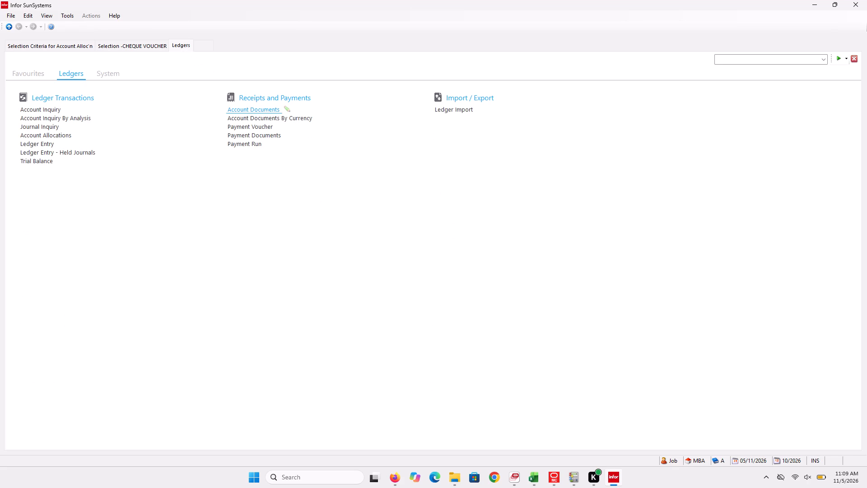
double_click(253, 110)
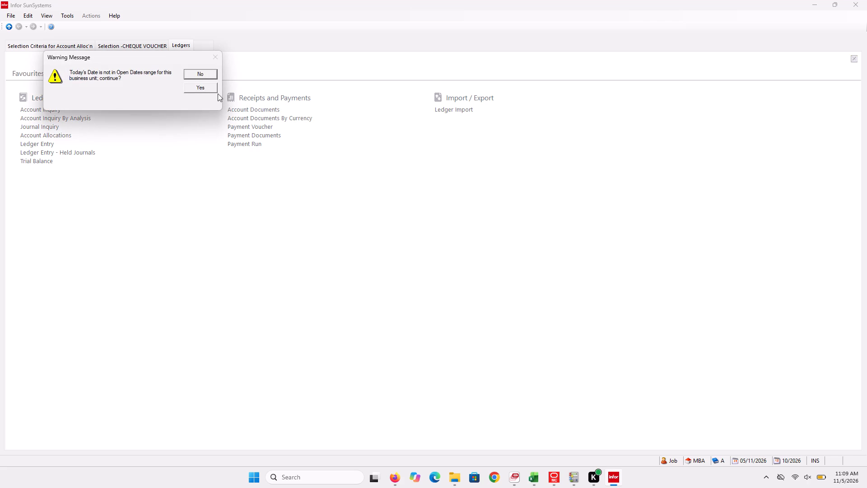
click(203, 82)
click(203, 87)
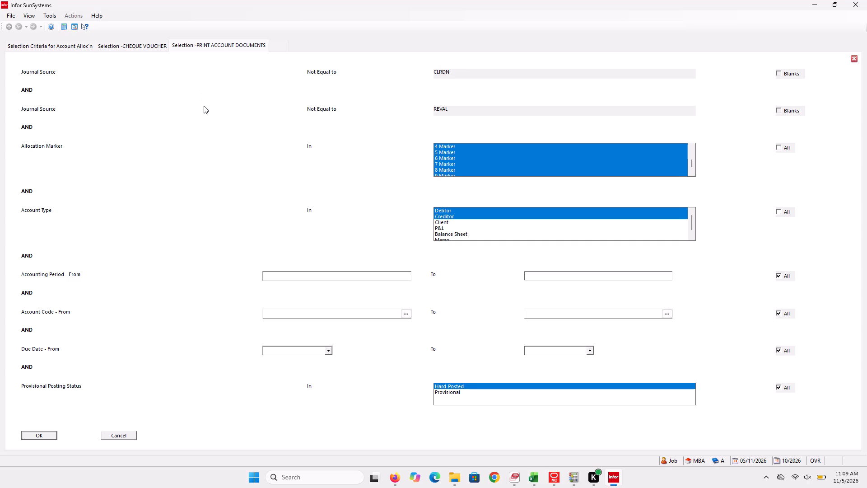
Run the cheque voucher selection with the account code range set from CANN003 to CANN003.
click(61, 44)
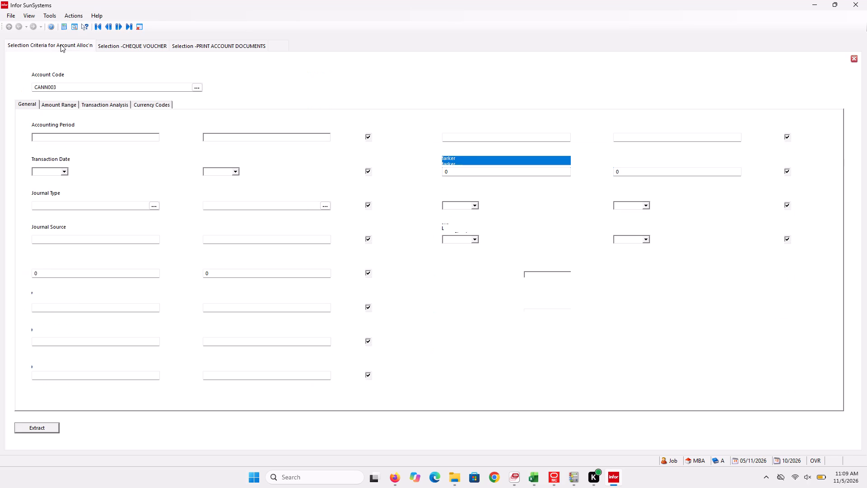
click(128, 47)
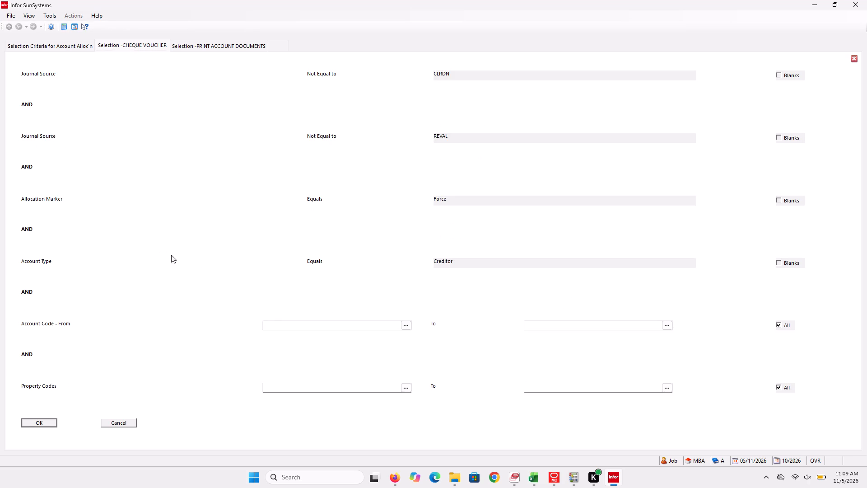
click(275, 322)
key(v)
key(BackSpace)
key(ctrl+v)
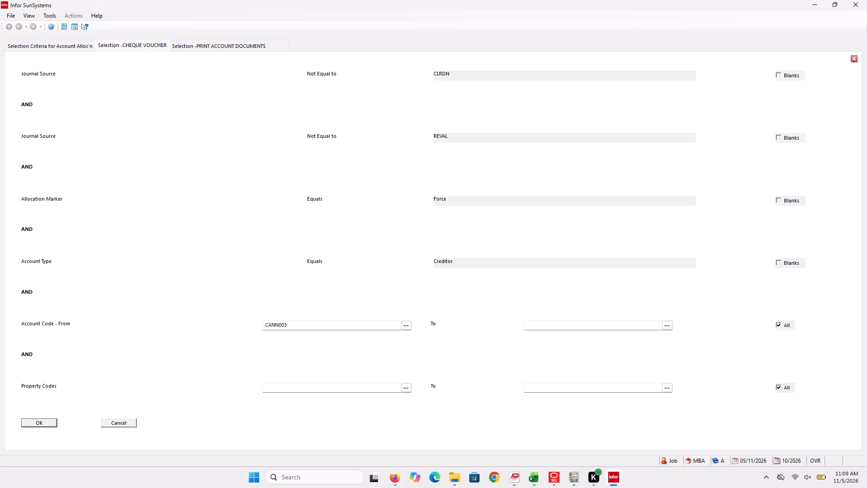
click(580, 328)
key(ctrl+v)
key(Return)
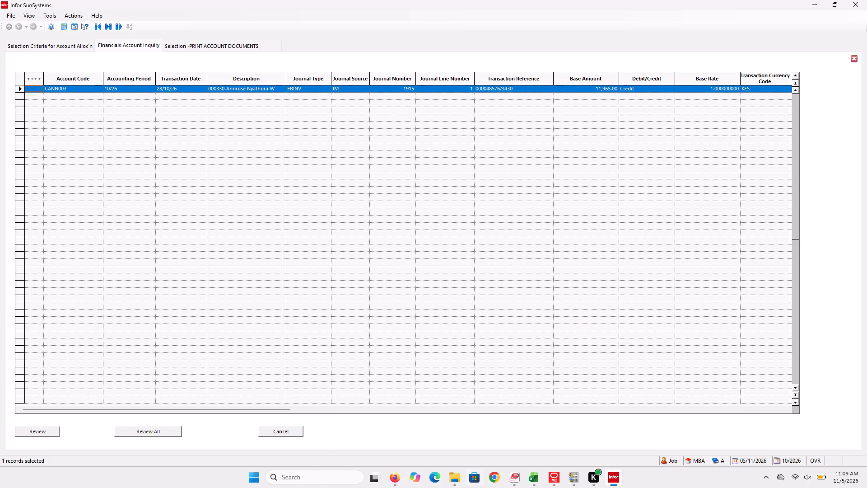
Review all selected transactions and start the Ledger Inquiry report process for them.
click(140, 432)
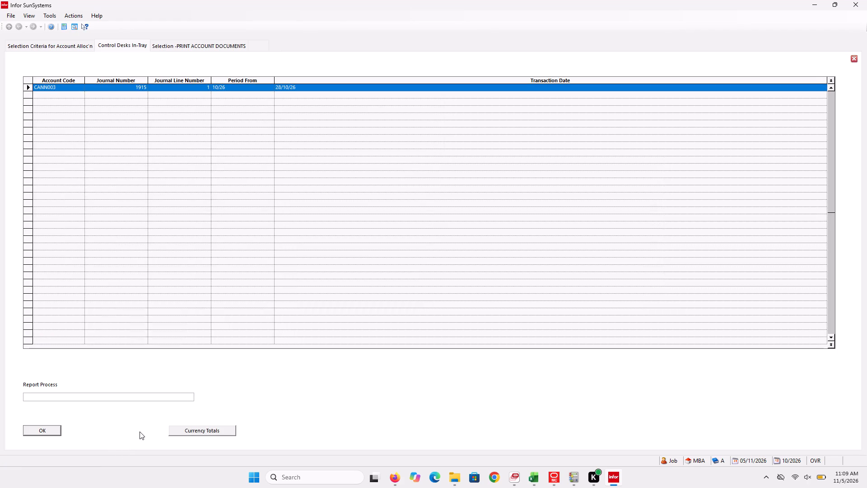
click(186, 403)
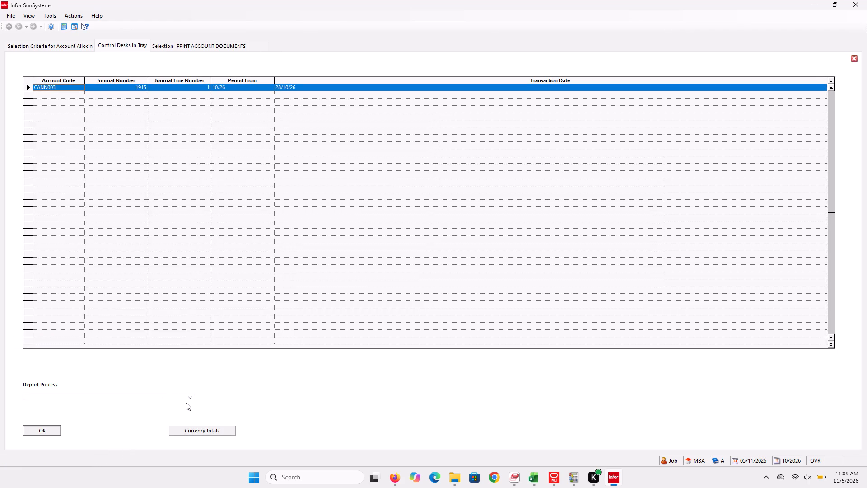
click(187, 401)
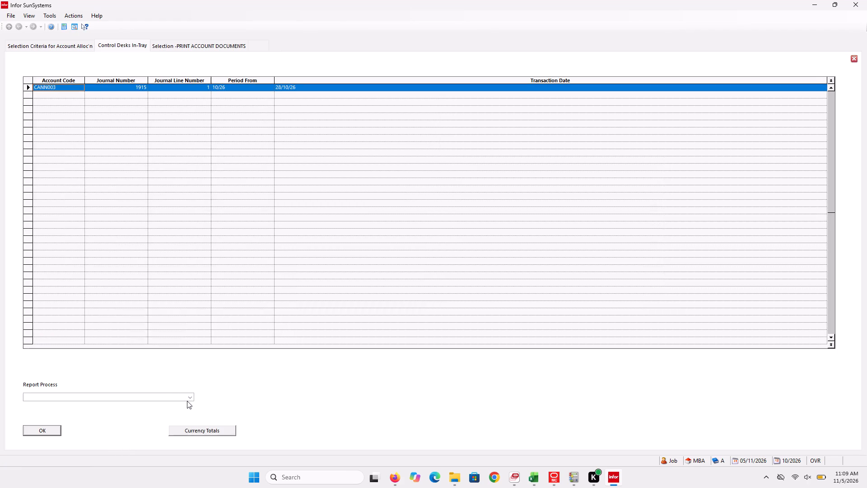
click(186, 398)
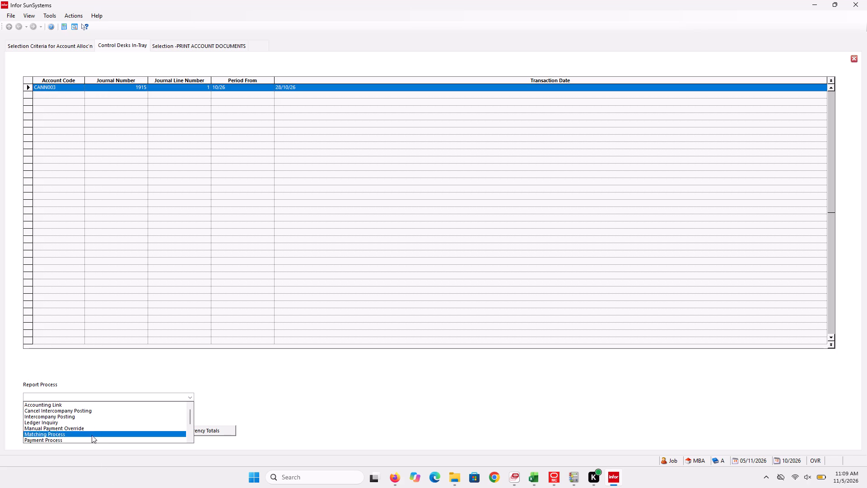
click(102, 424)
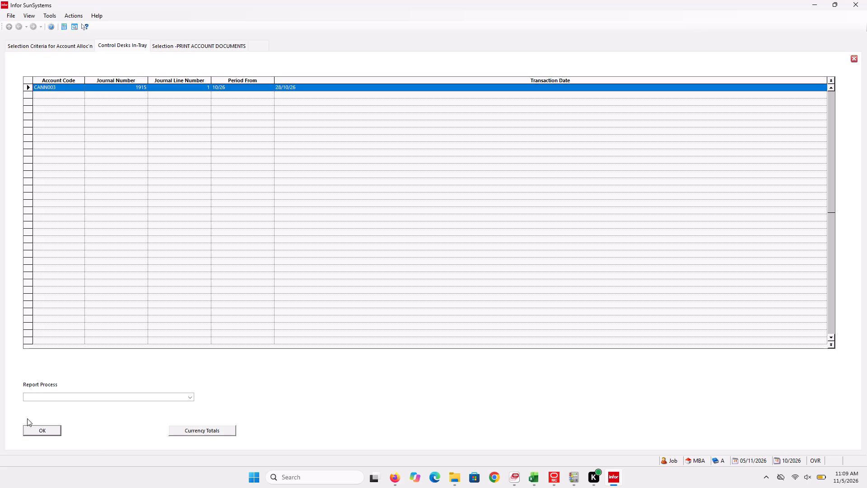
click(33, 428)
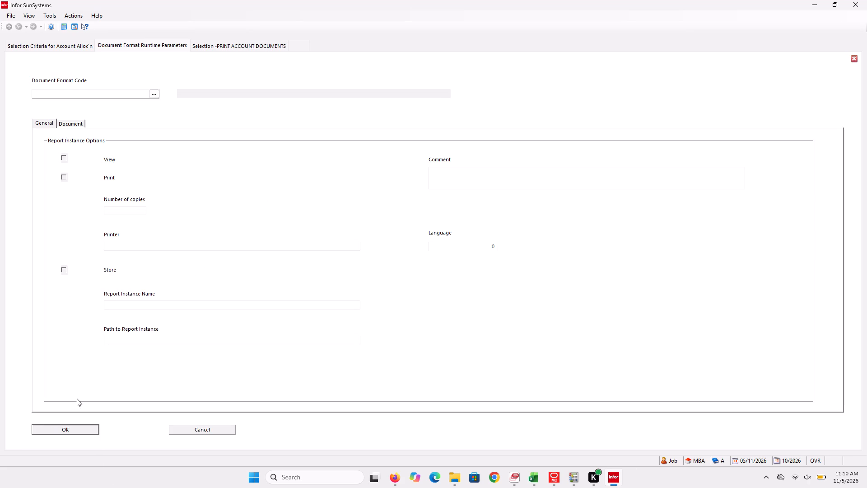
Choose the VOUCHER_MBA Cheque Payment Voucher document format and generate the voucher report.
click(151, 93)
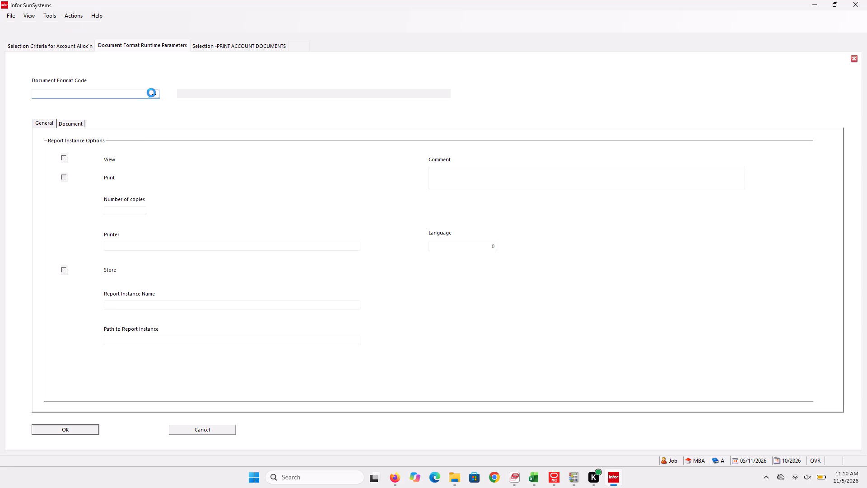
click(97, 110)
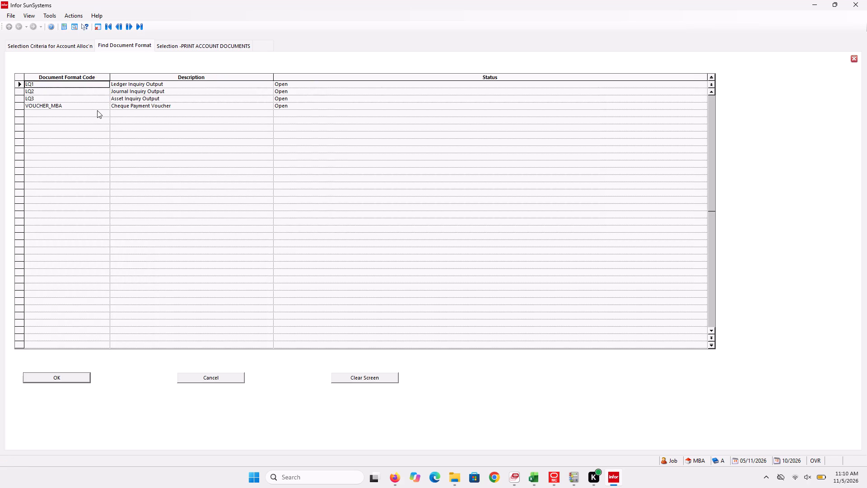
click(96, 105)
key(Return)
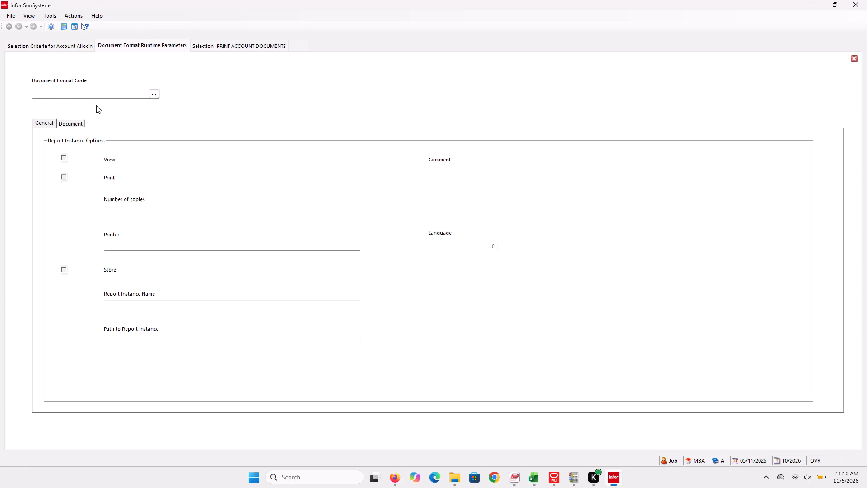
key(Return)
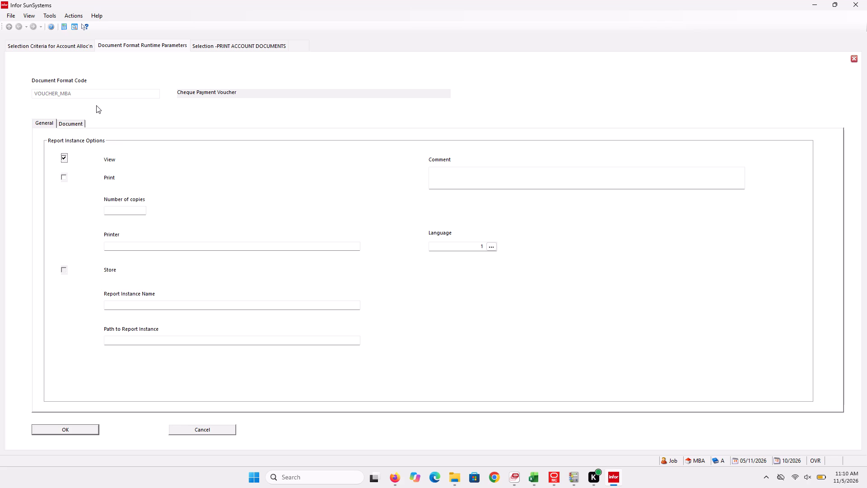
key(Return)
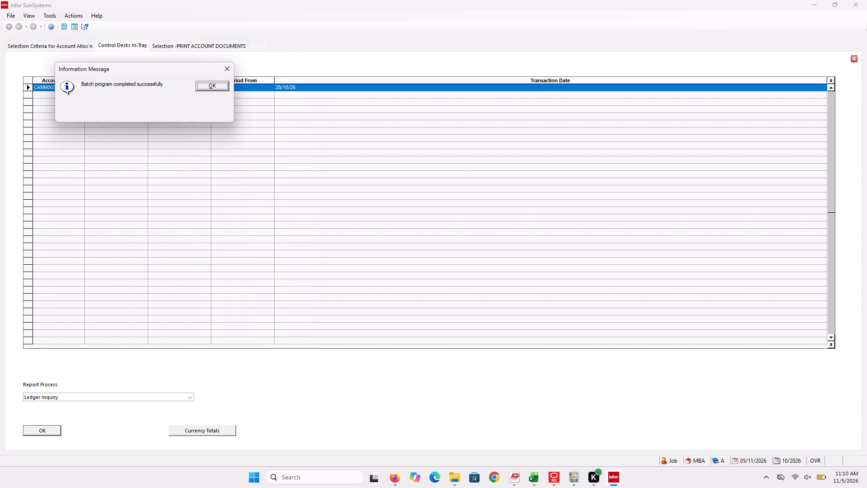
click(203, 84)
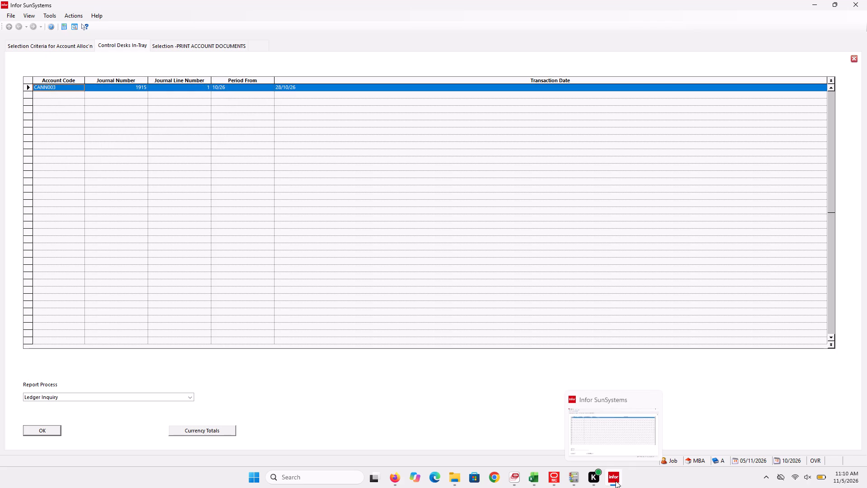
click(396, 396)
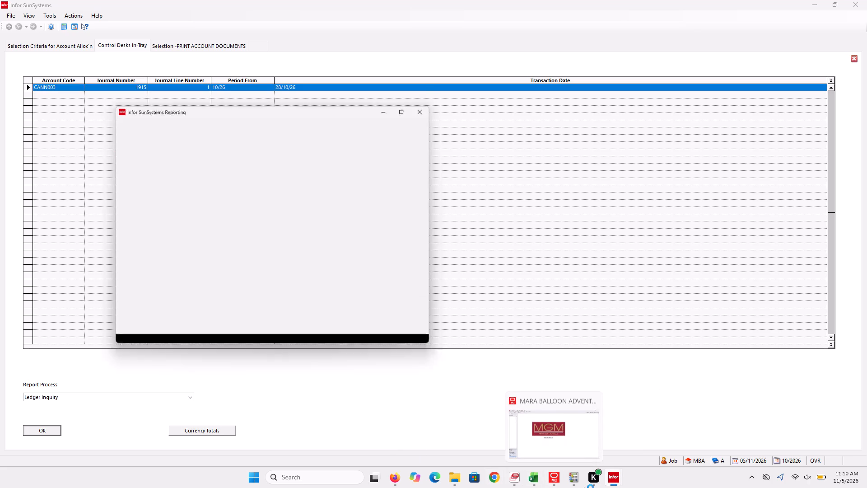
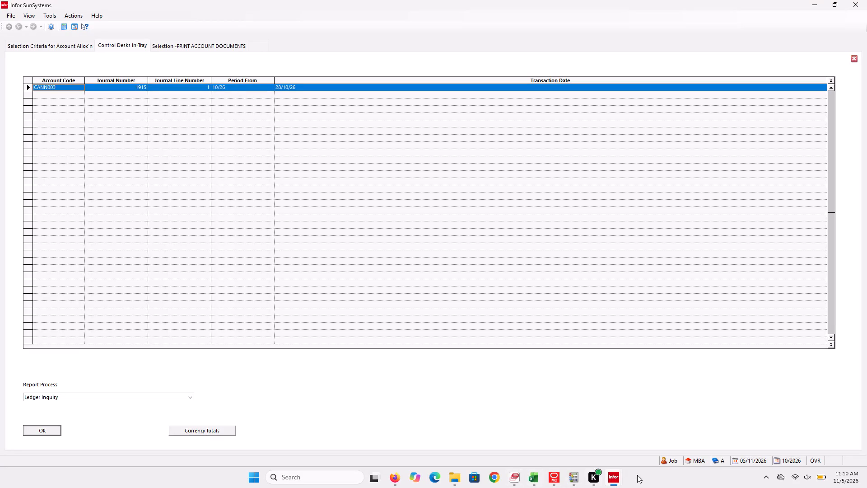
Bring the Infor SunSystems Reporting window to the front to view the generated cheque payment voucher.
click(617, 474)
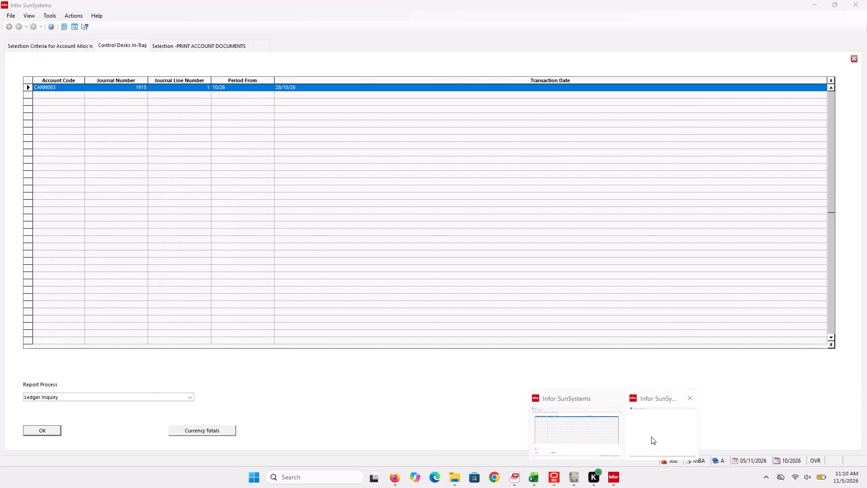
click(651, 436)
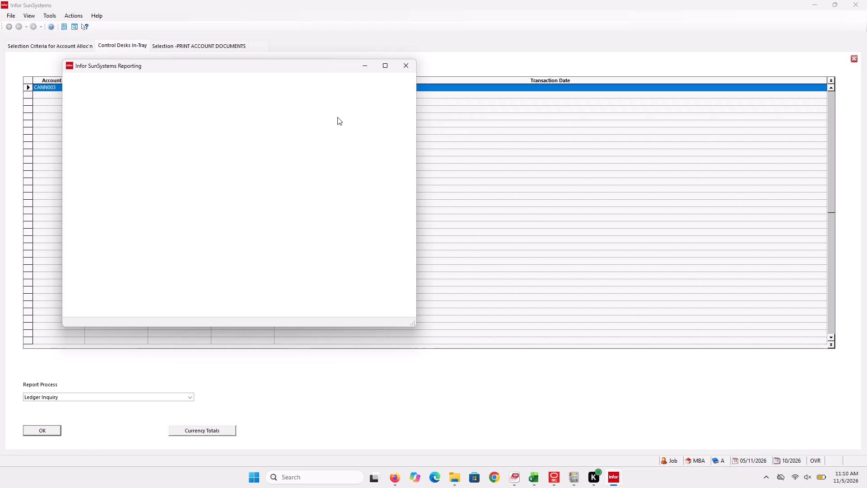
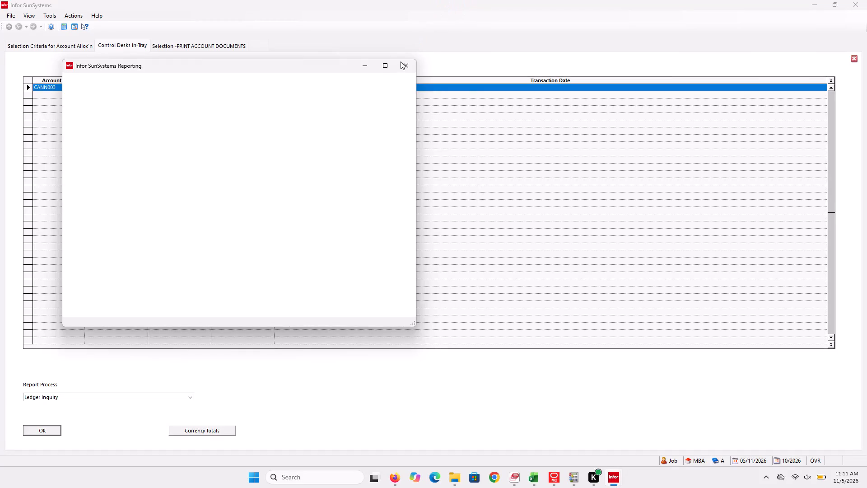
Check the blank Infor SunSystems Reporting window at full size and close it.
click(390, 66)
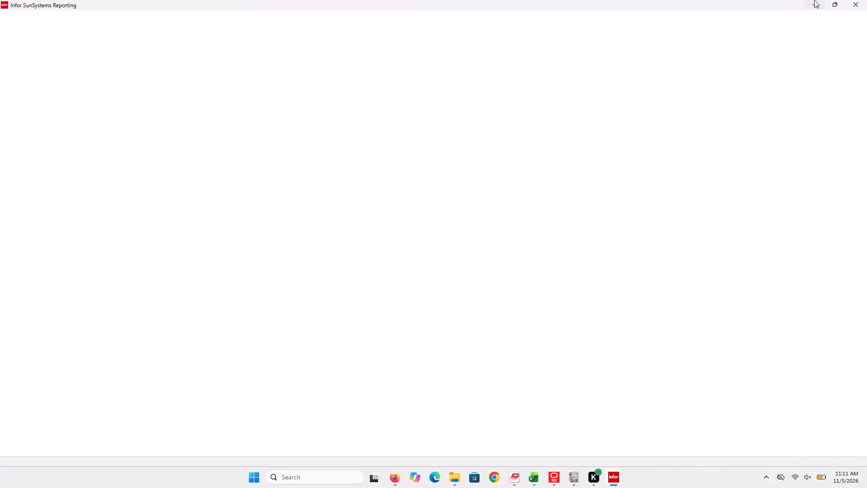
click(838, 0)
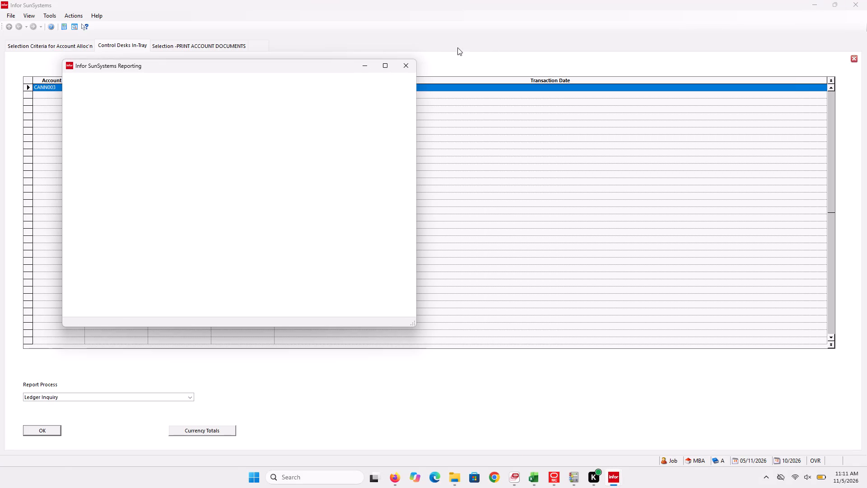
click(406, 71)
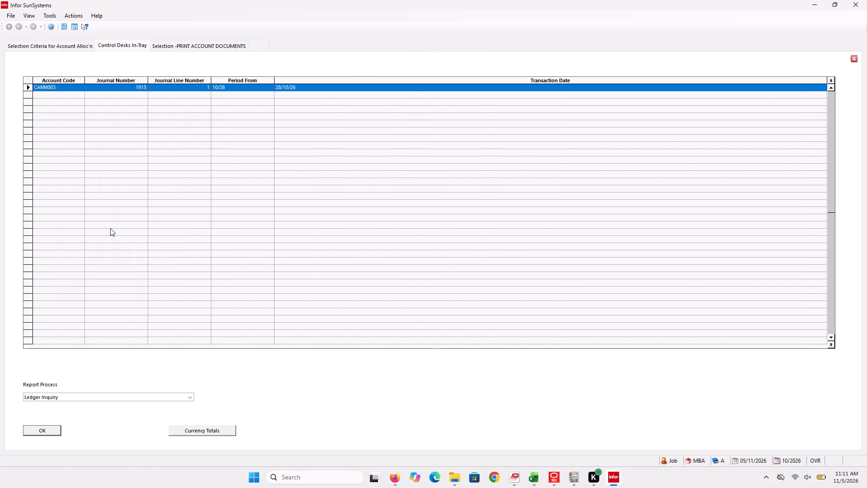
Rerun the Ledger Inquiry report process for the CANN003 transaction using the VOUCHER_MBA Cheque Payment Voucher document format.
key(Return)
key(Return)
key(Return)
click(44, 432)
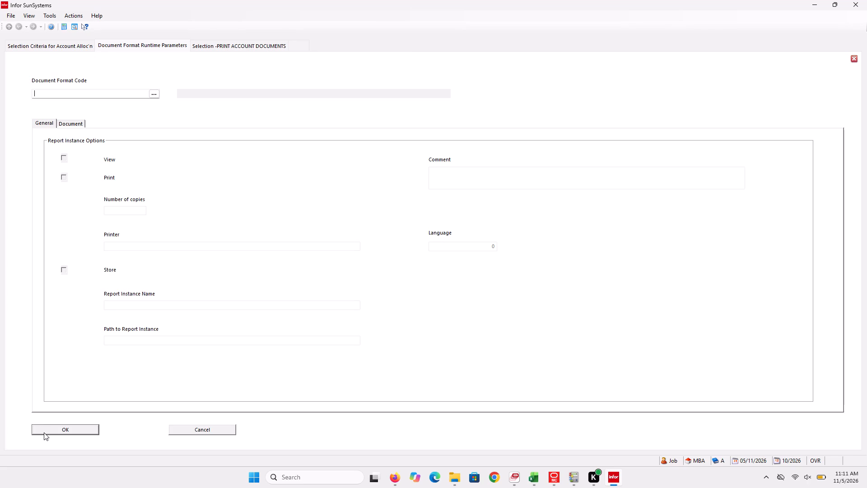
click(153, 94)
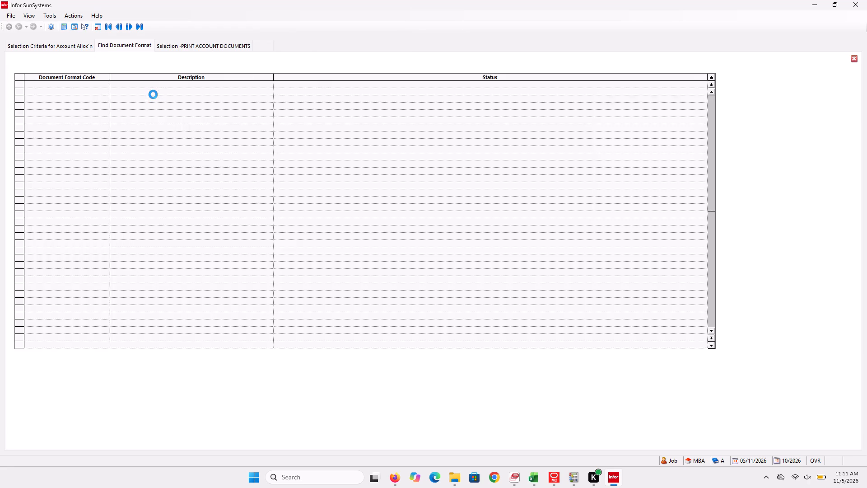
click(131, 101)
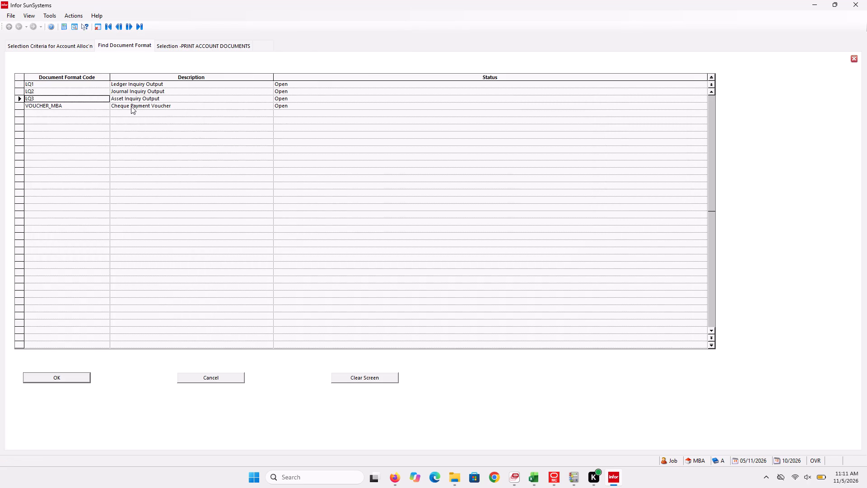
click(131, 106)
key(Return)
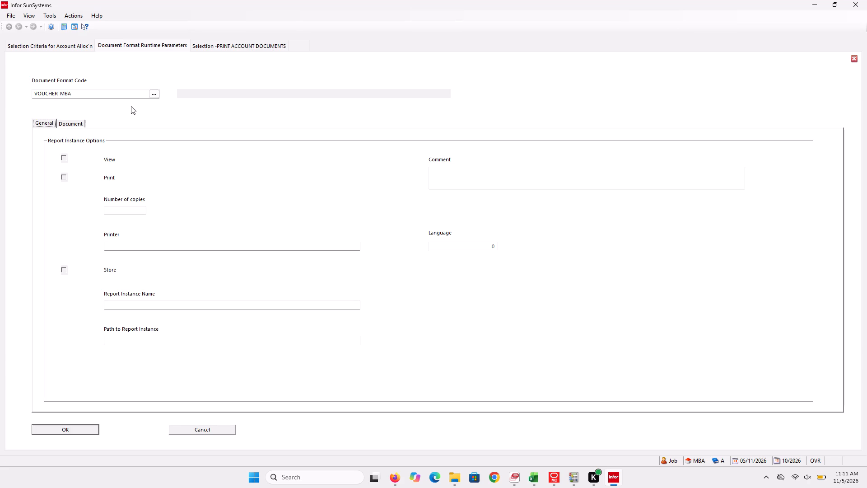
key(Return)
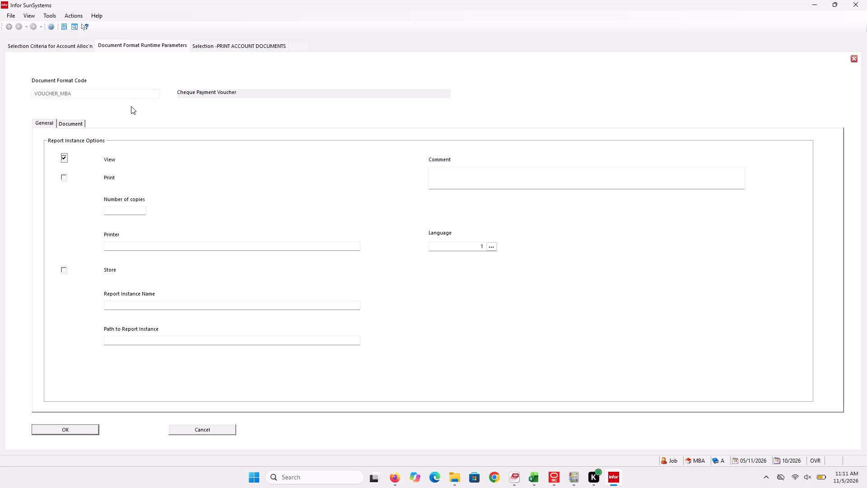
key(Return)
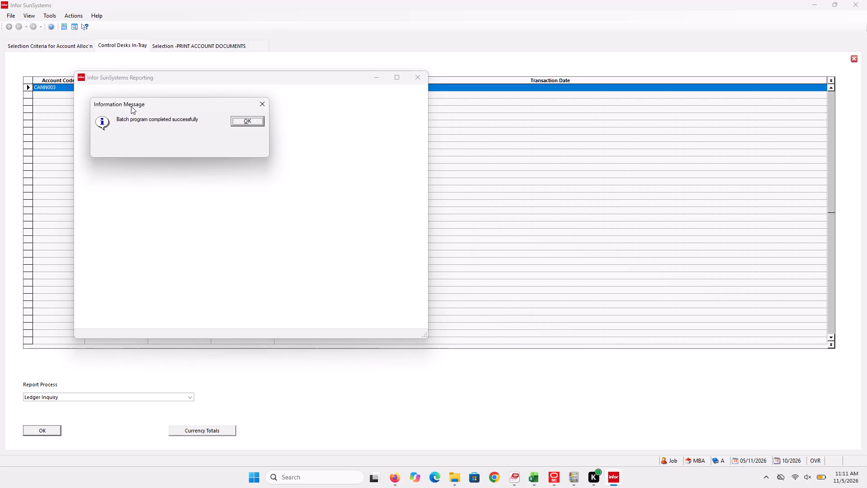
click(256, 126)
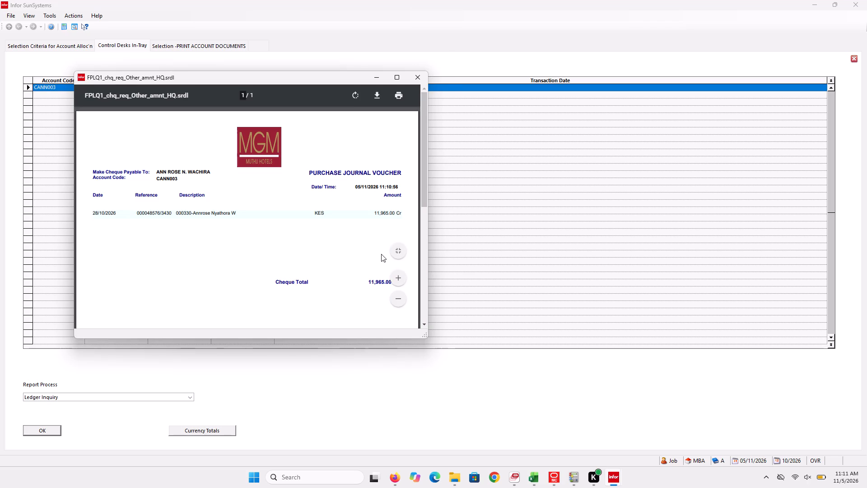
Print the generated CANN003 voucher on the RICOH IM 2500 printer and close the report window.
click(400, 98)
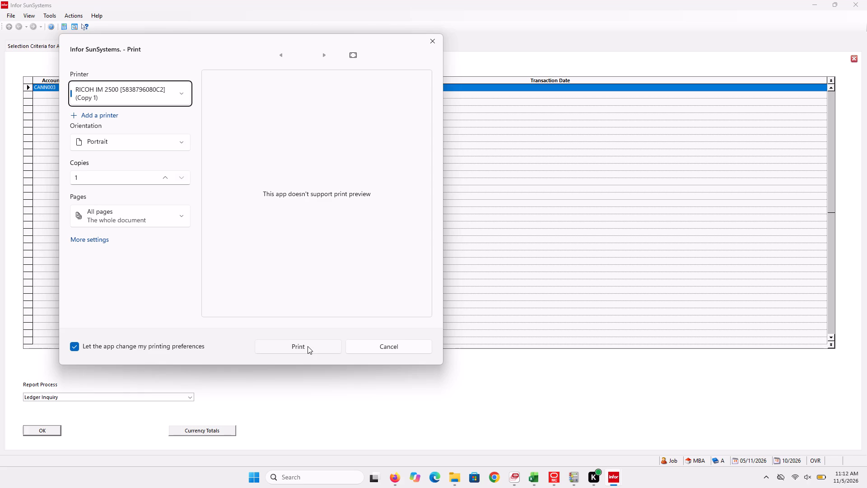
click(308, 346)
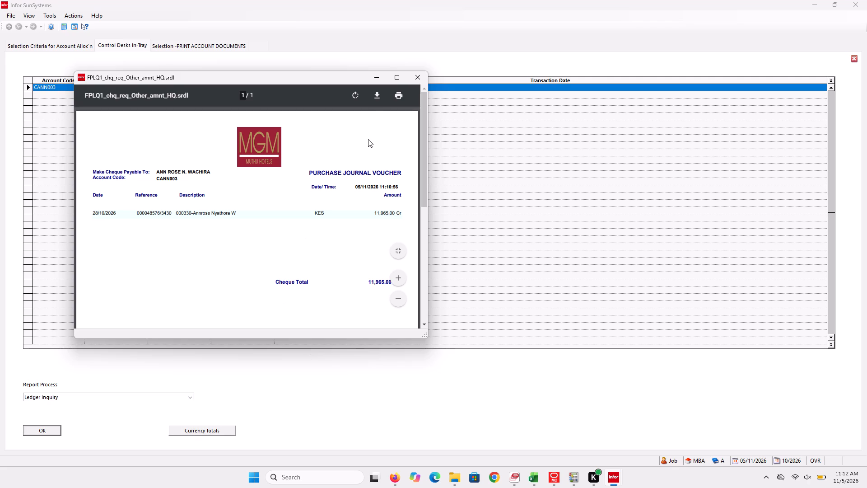
click(418, 75)
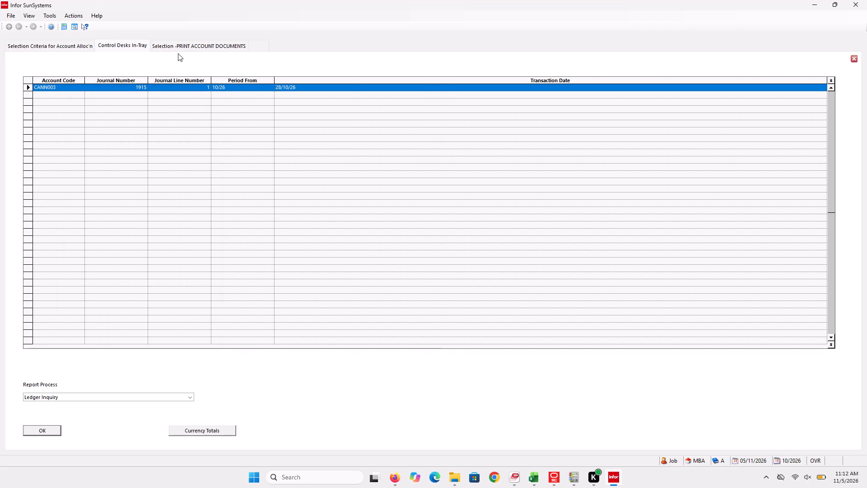
click(184, 43)
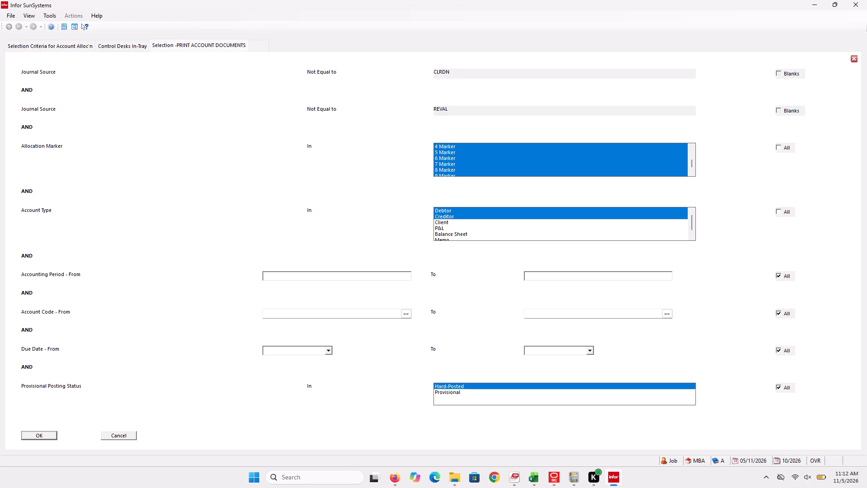
click(277, 315)
key(ctrl+v)
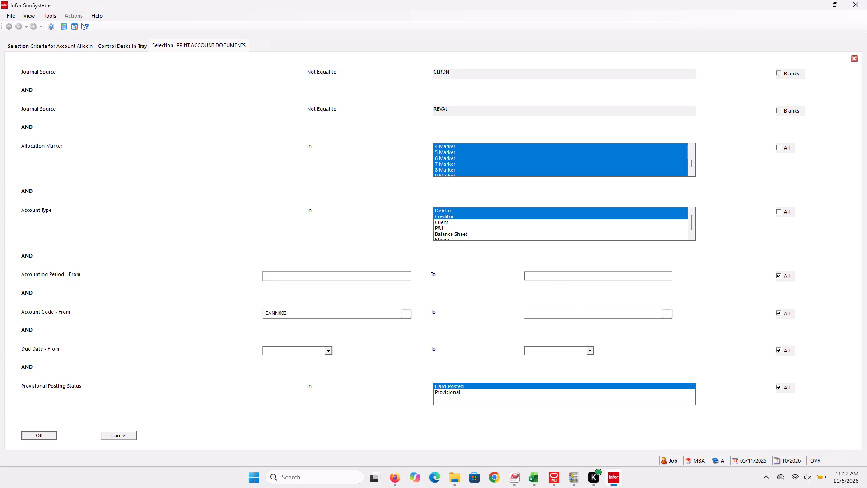
click(578, 319)
click(577, 315)
key(ctrl+v)
key(Return)
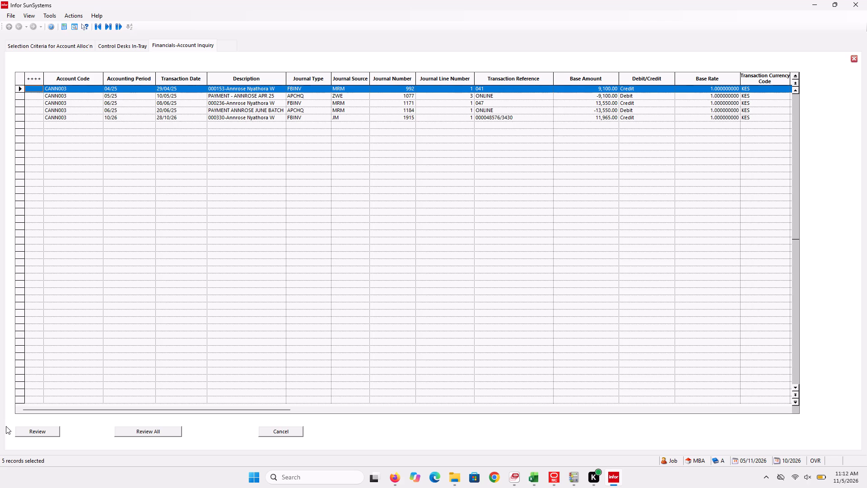
click(145, 436)
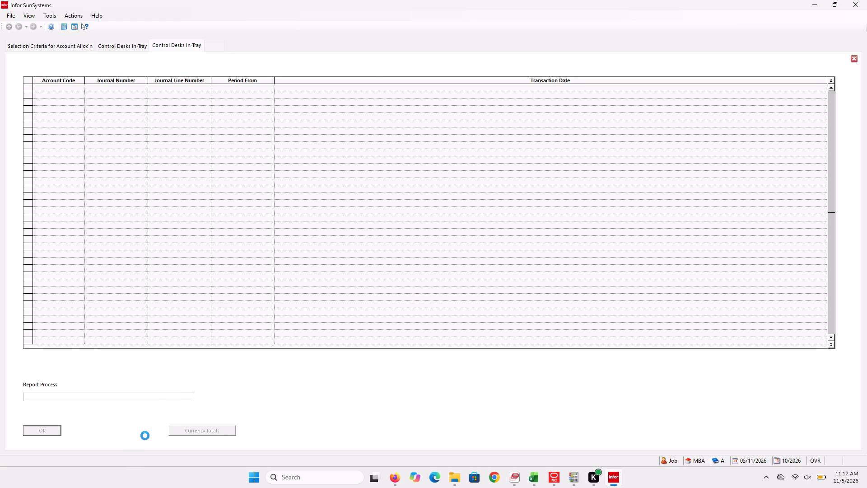
Run the Print Account Documents report process on the reviewed CANN003 transactions.
click(186, 394)
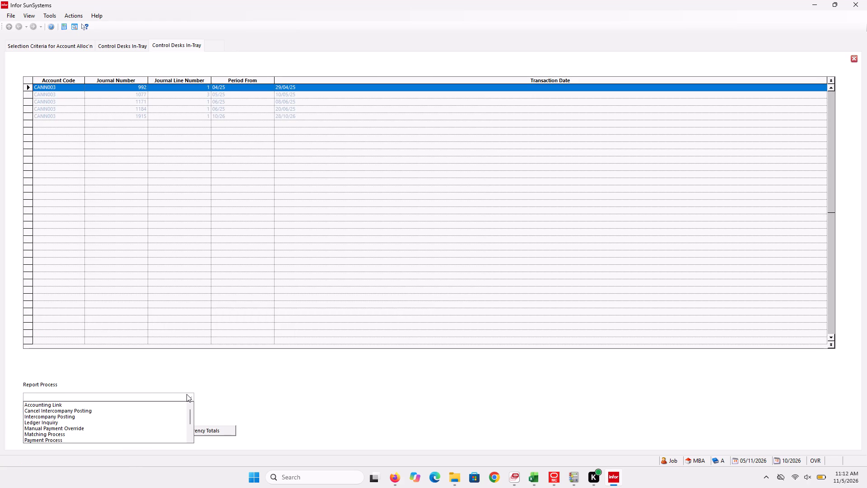
key(Down)
key(Down)
key(Down)
key(Down)
key(Down)
key(Down)
key(Down)
key(Down)
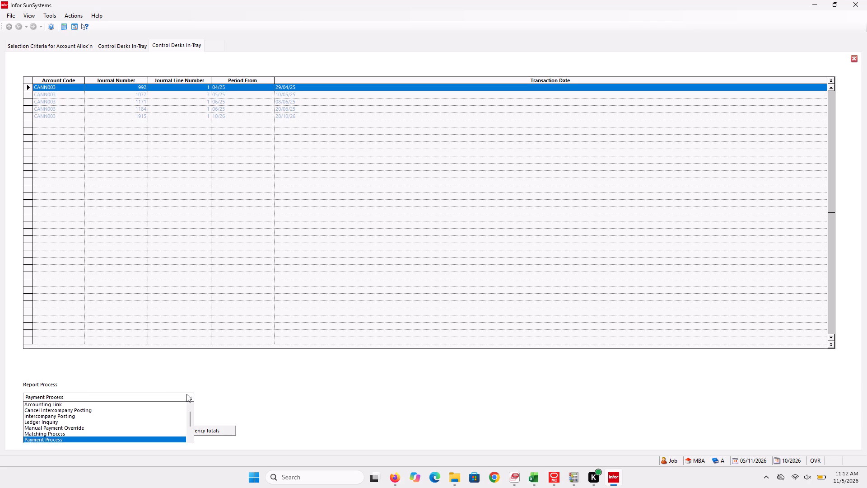
key(Down)
key(Down)
key(Down)
key(Up)
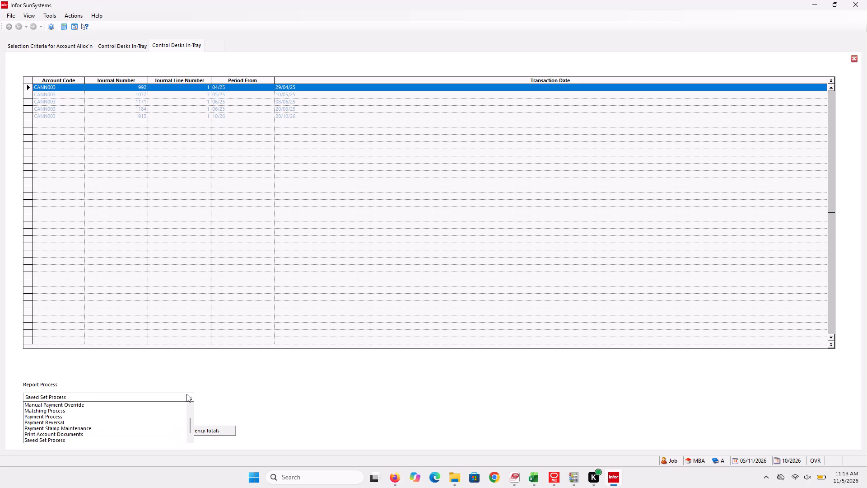
key(Return)
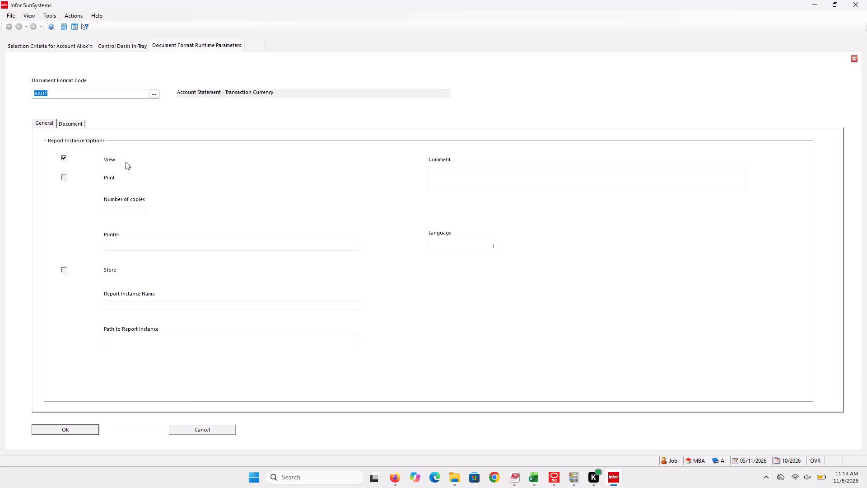
Generate the account document for viewing with the Creditor Statement format AAD5_MBA and acknowledge the batch completion.
click(154, 96)
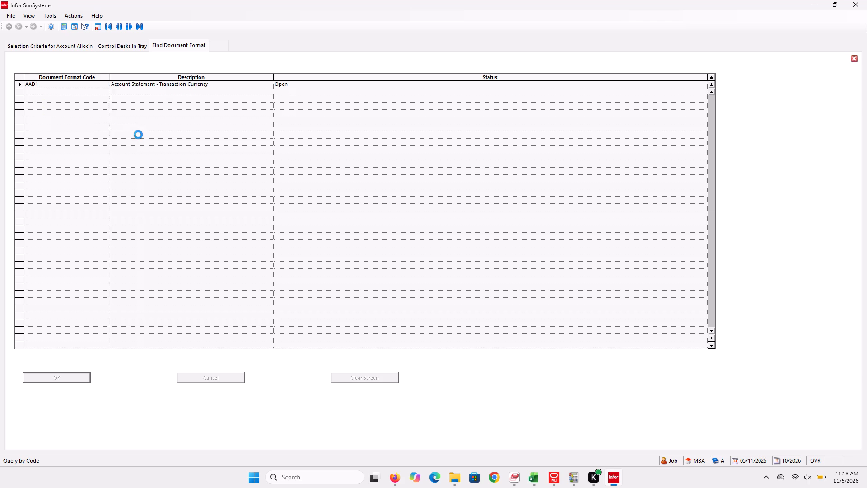
click(98, 101)
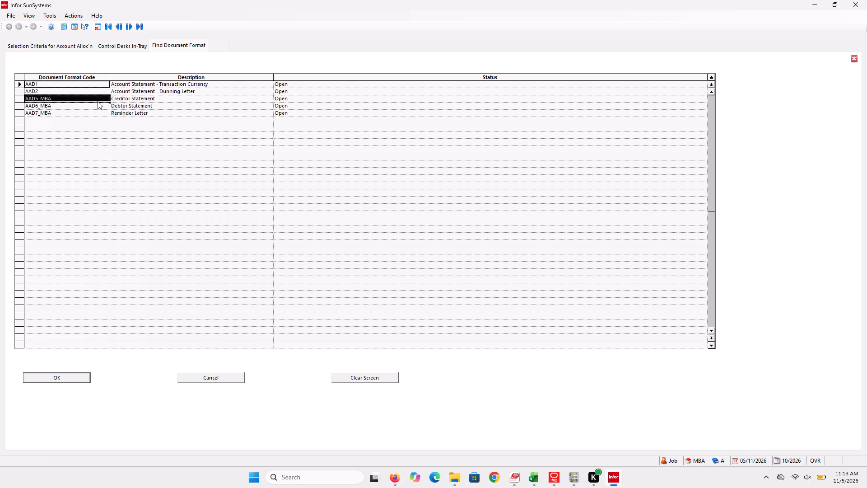
key(Return)
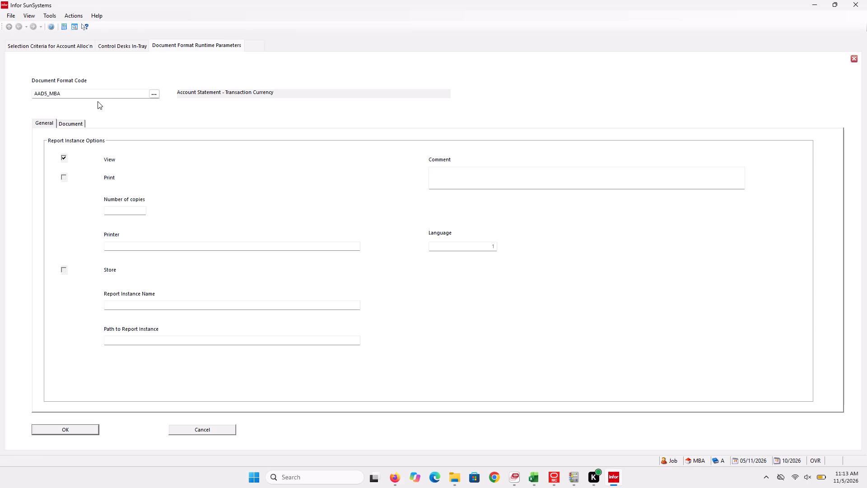
key(Return)
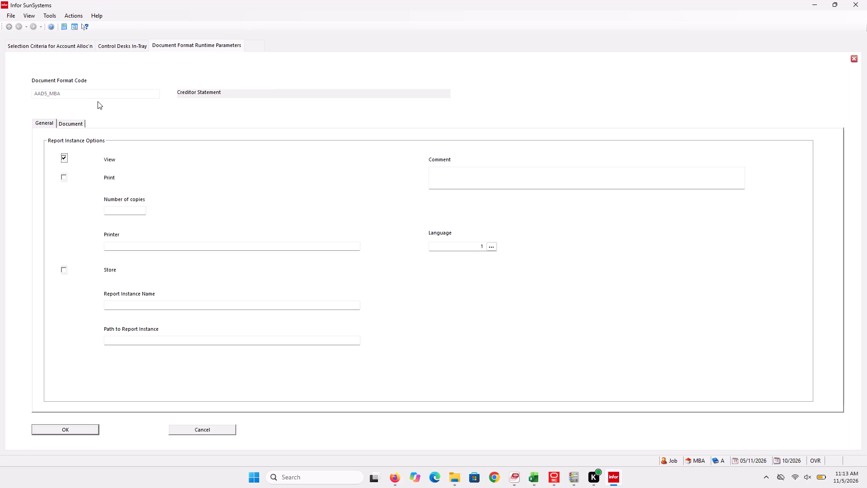
key(Return)
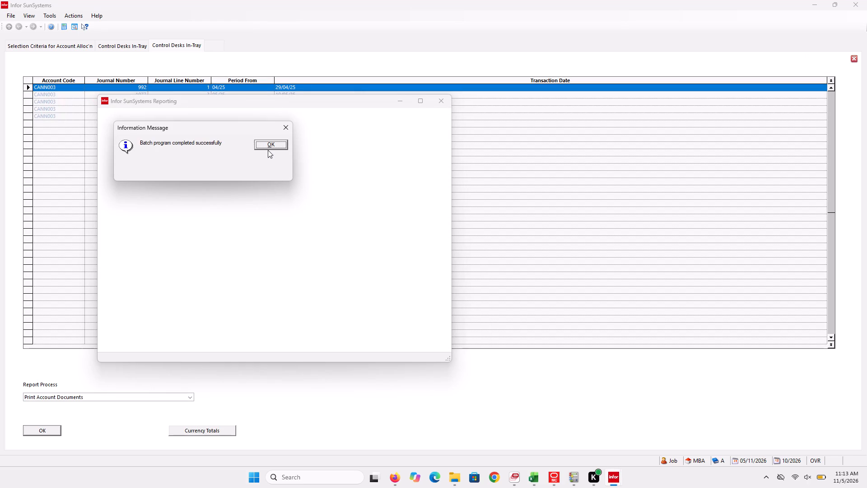
click(271, 146)
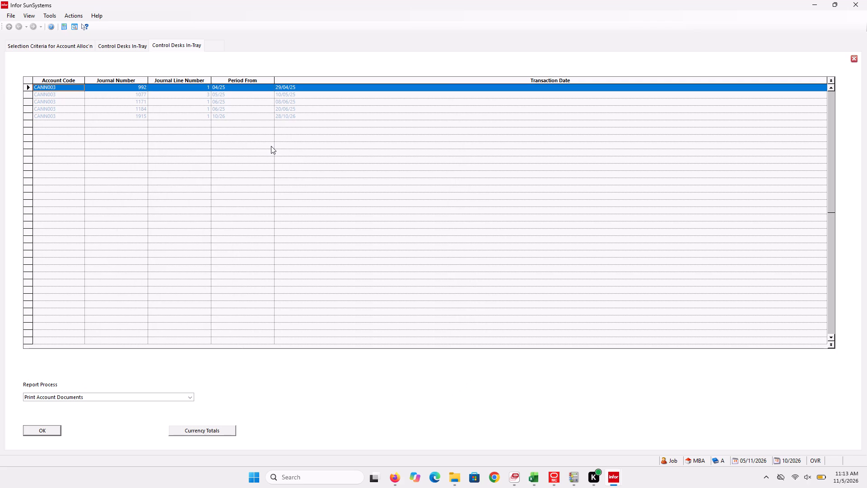
Run Print Account Documents again and select AAD5_MBA in the document format lookup.
key(Return)
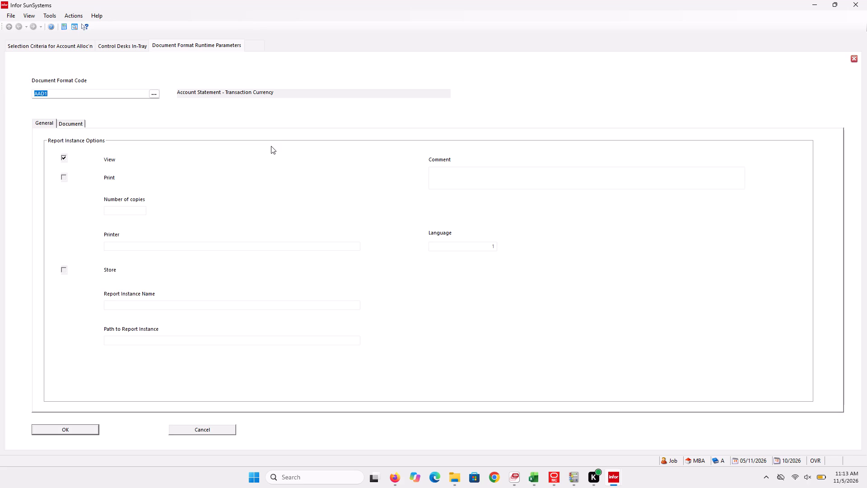
click(150, 95)
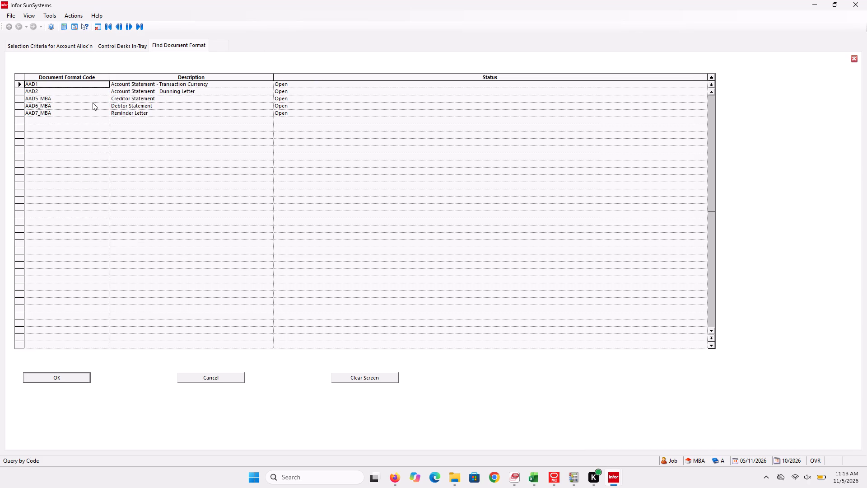
click(93, 103)
click(94, 96)
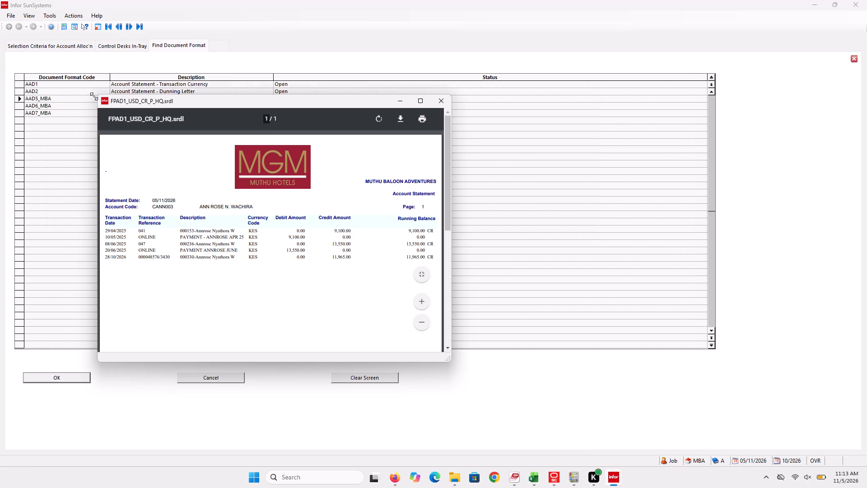
click(421, 126)
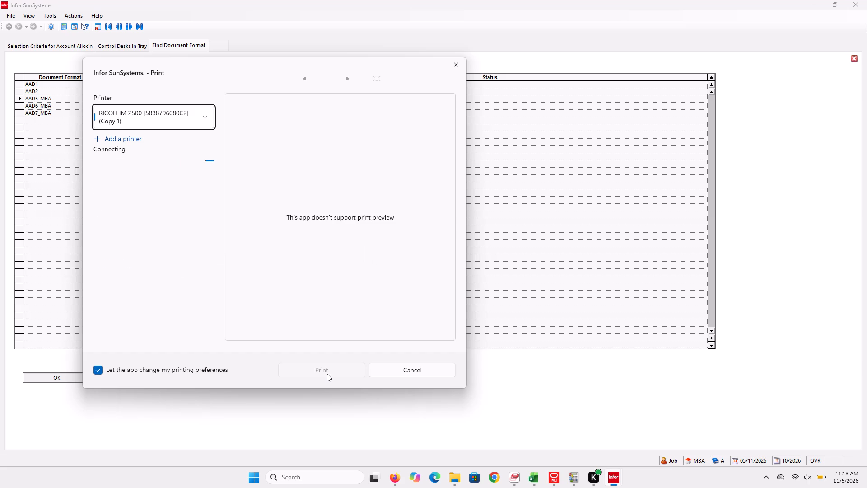
click(327, 374)
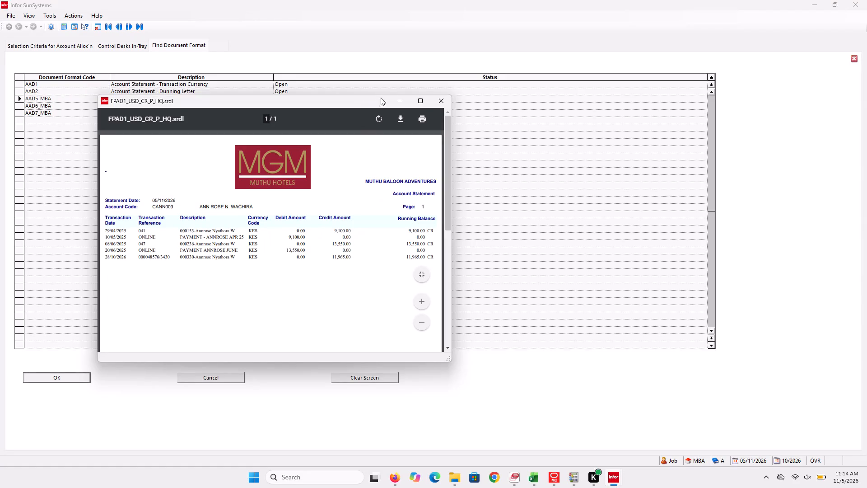
click(395, 101)
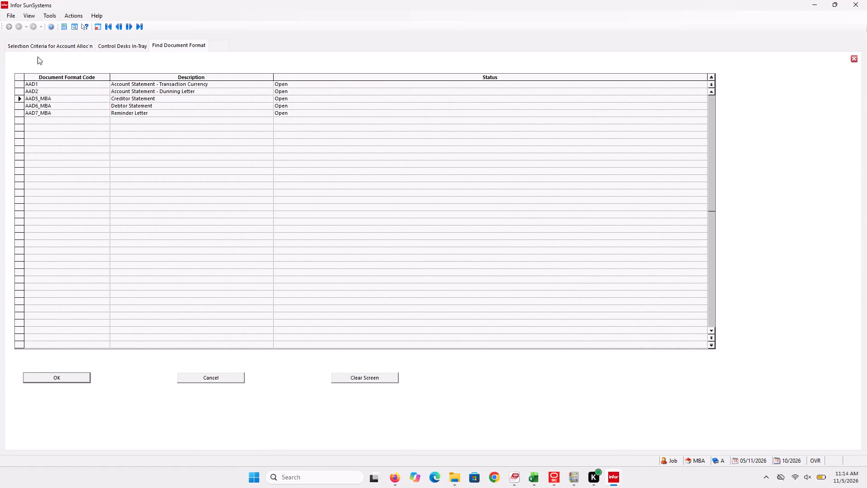
click(48, 42)
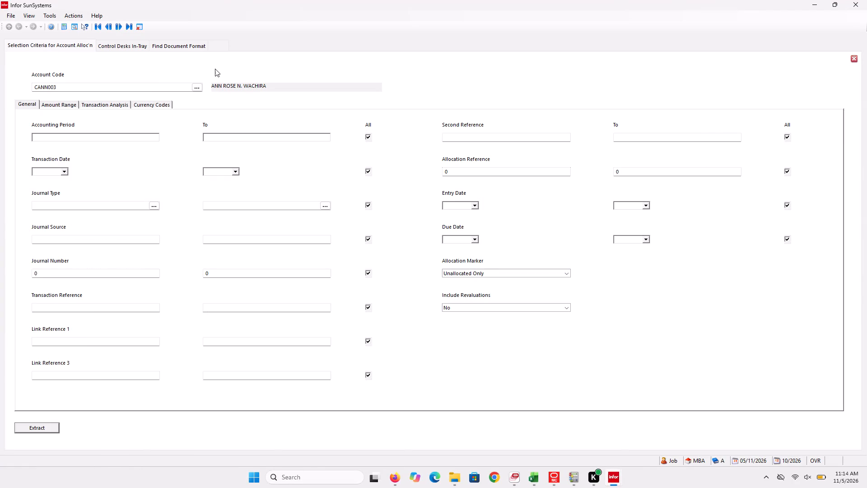
key(Return)
key(Return)
key(Return)
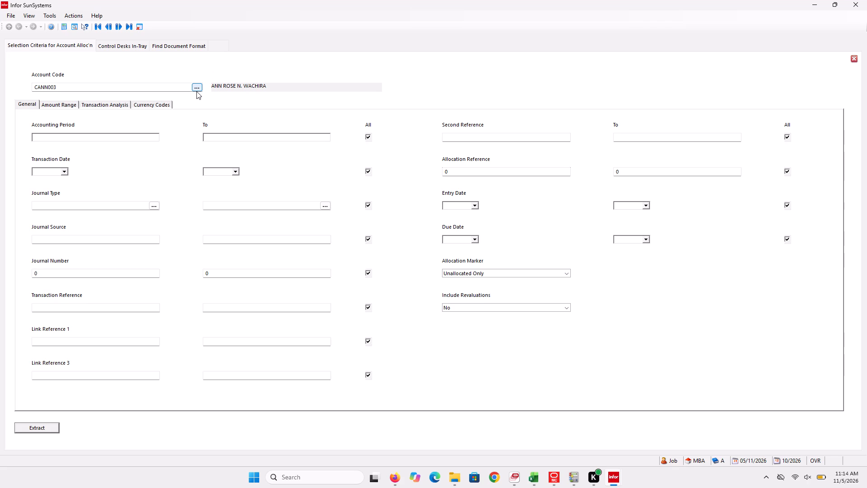
click(196, 91)
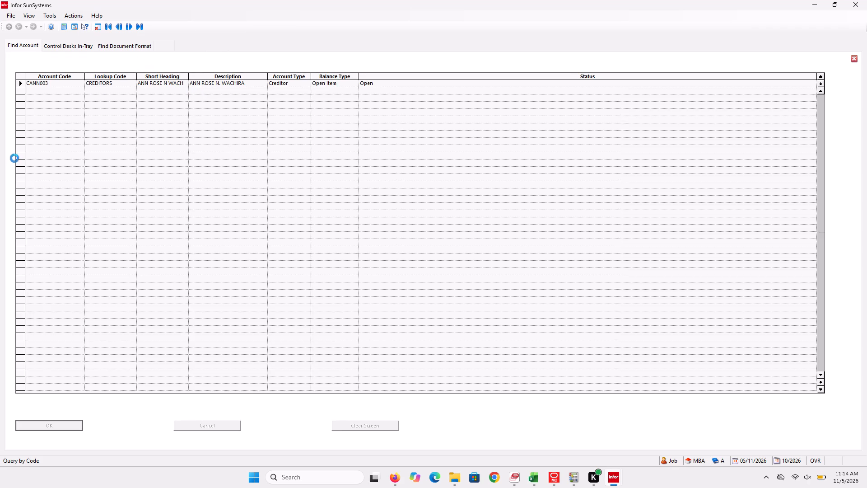
key(Return)
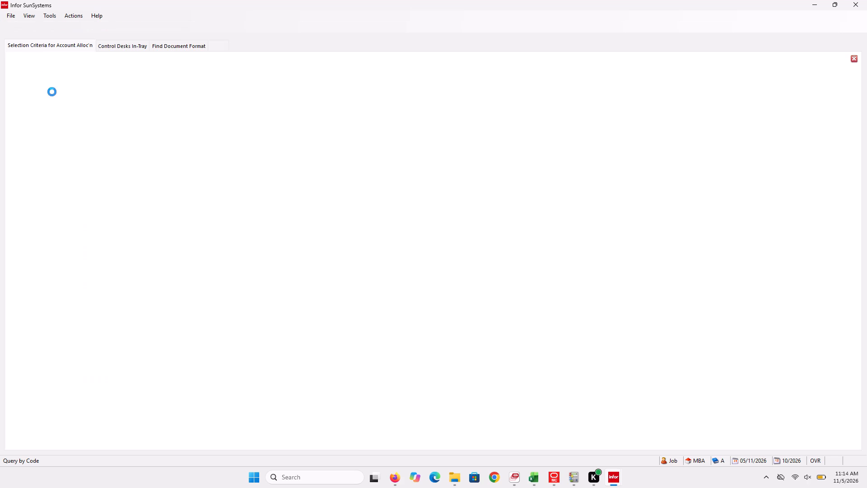
key(Return)
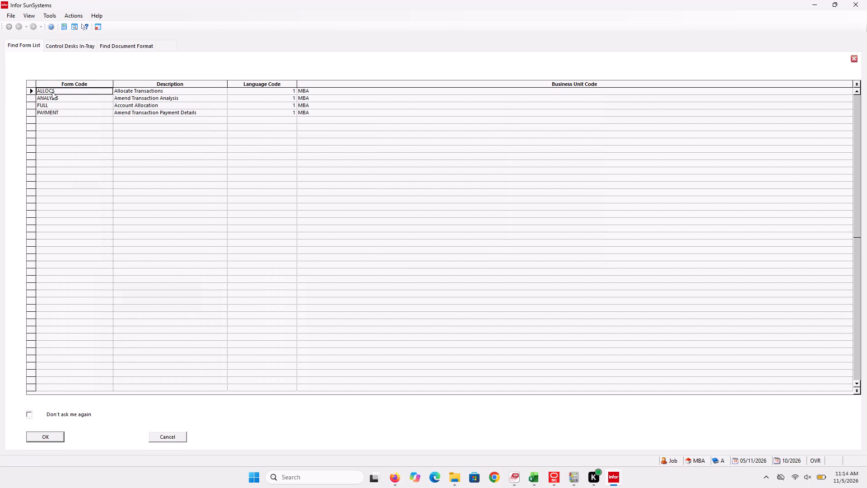
key(Down)
key(Down)
key(Return)
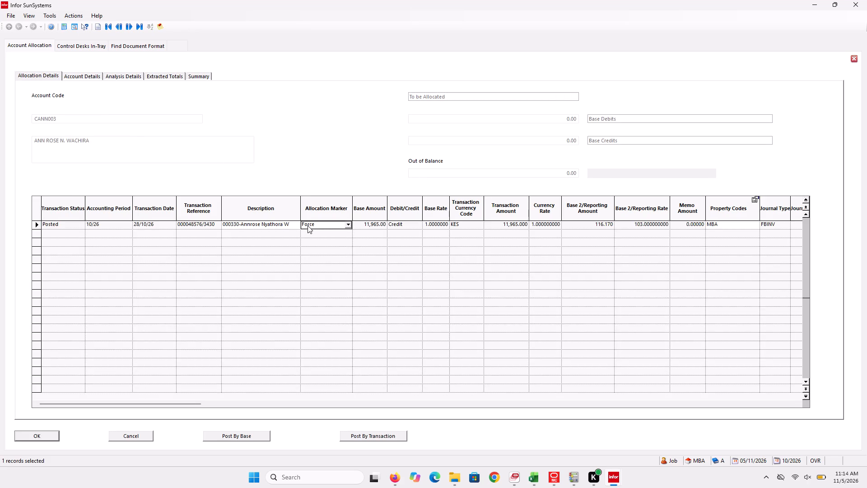
key(n)
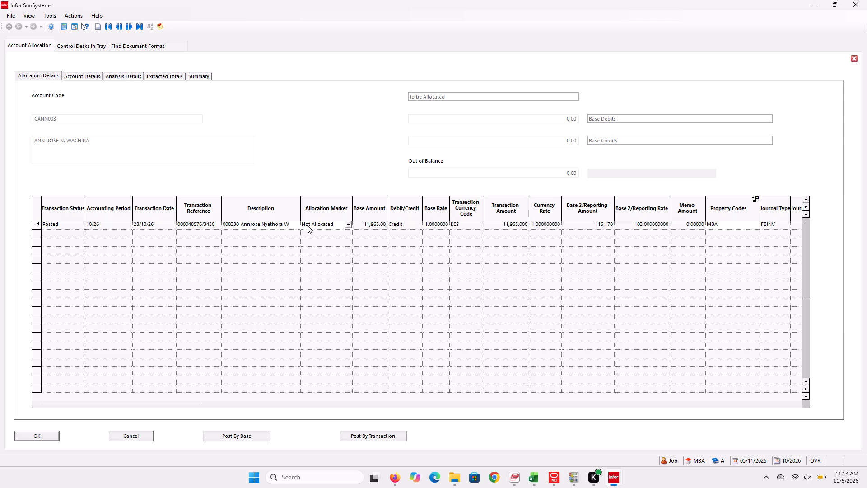
click(244, 436)
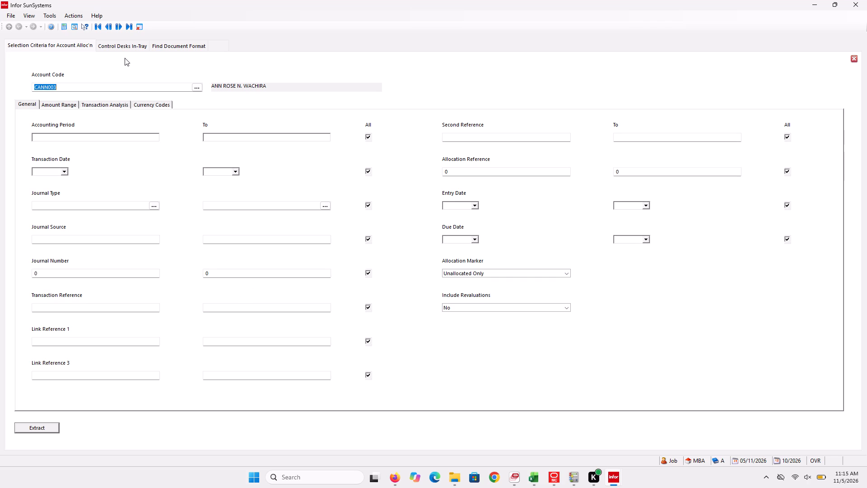
Back out of the Print Account Documents and Cheque Voucher runs to their respective selection screens.
click(162, 50)
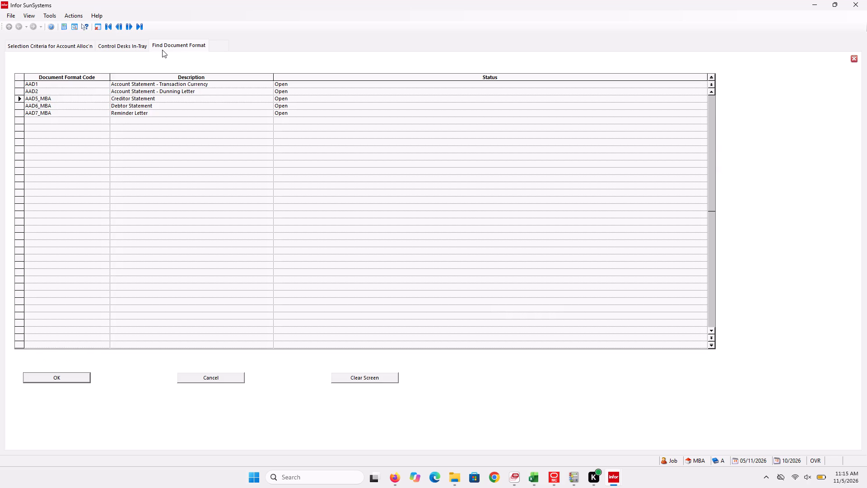
key(Escape)
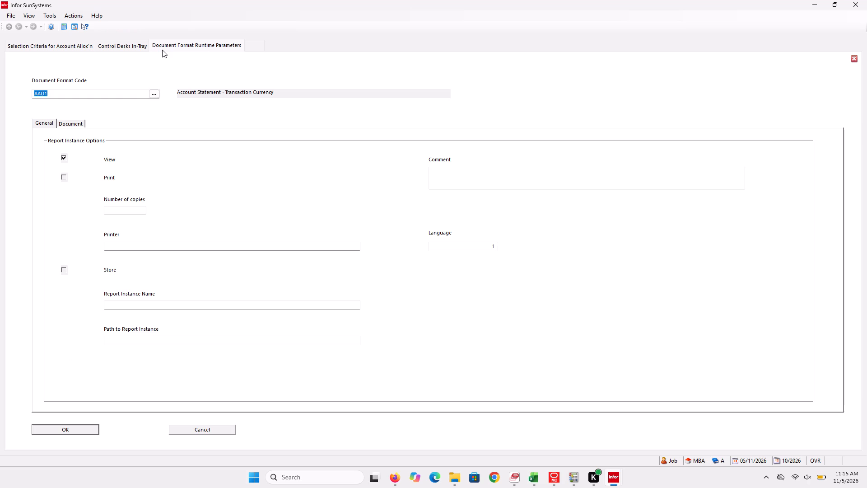
key(Escape)
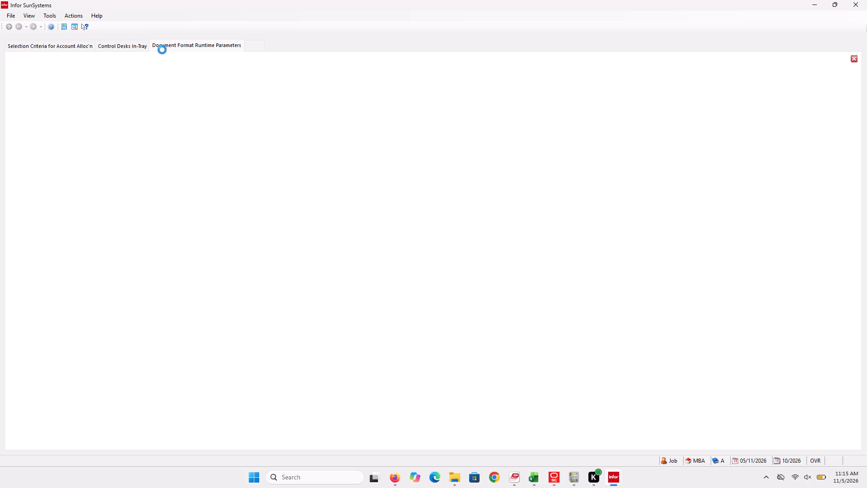
click(172, 51)
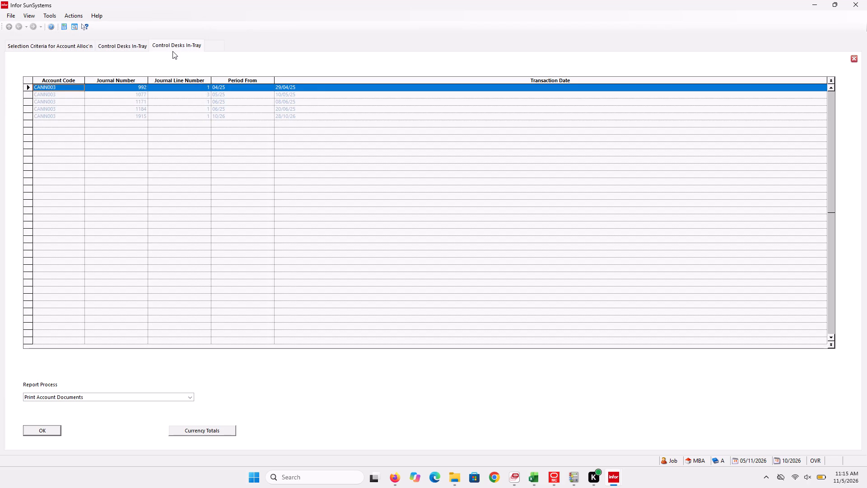
key(Escape)
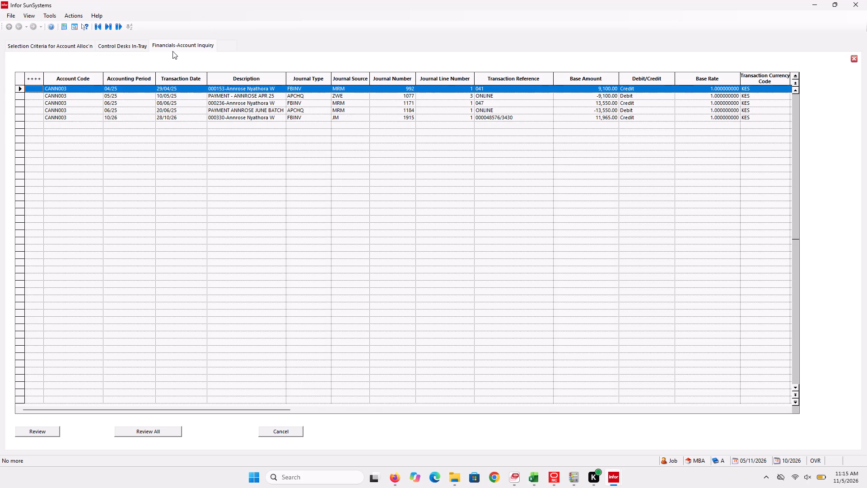
key(Escape)
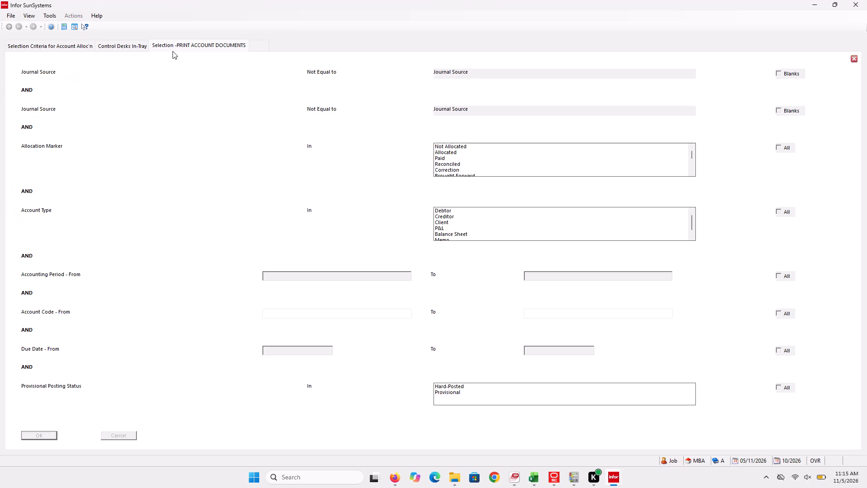
click(126, 45)
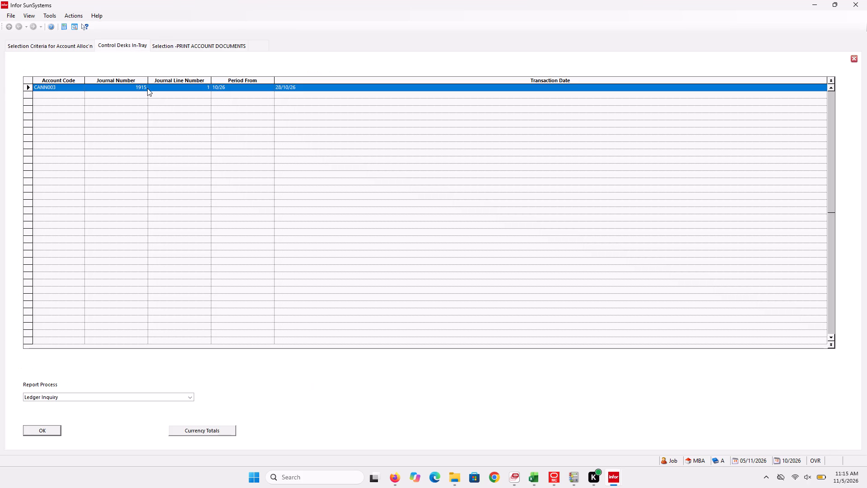
key(Escape)
key(Escape)
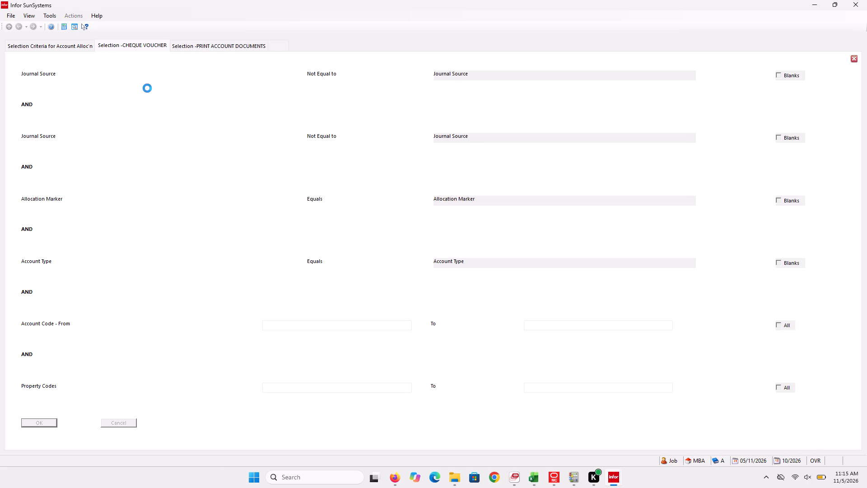
click(69, 44)
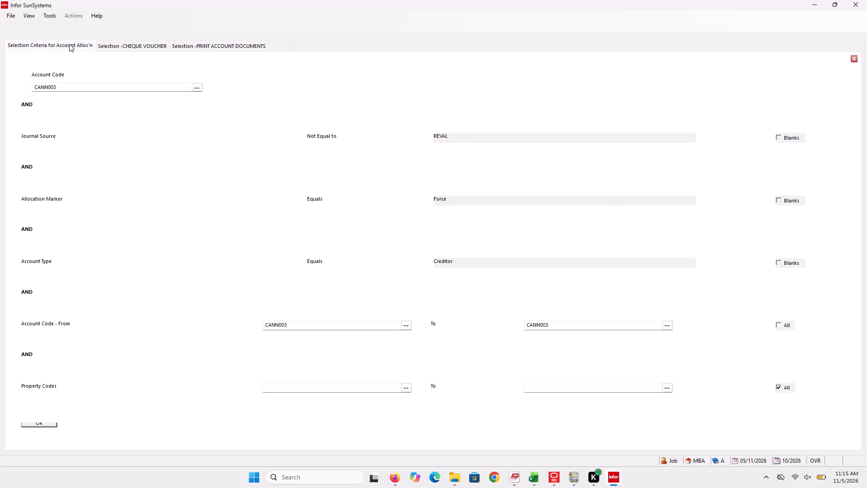
key(Escape)
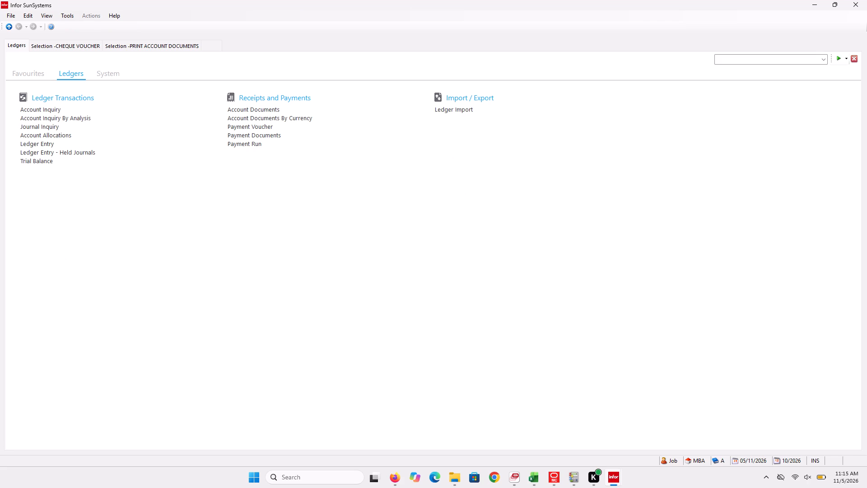
click(38, 136)
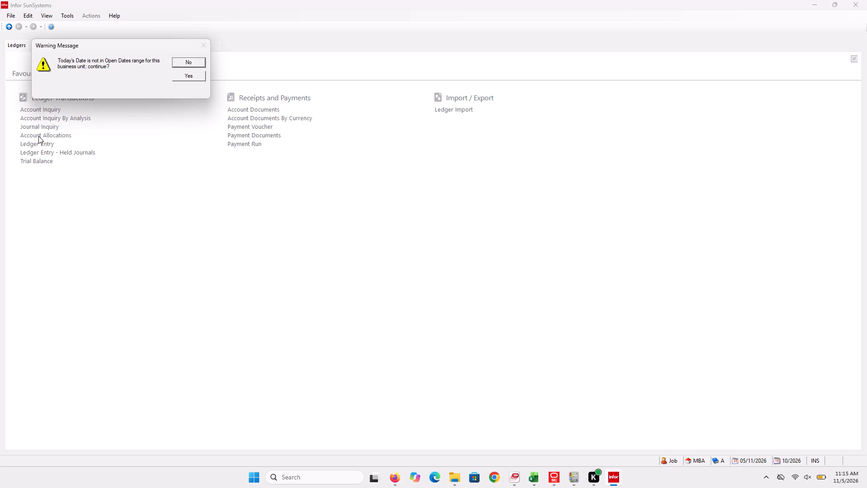
click(197, 77)
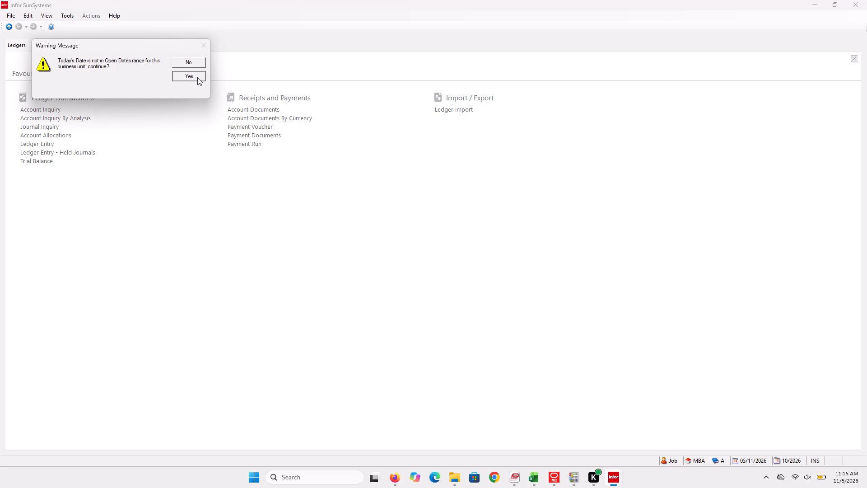
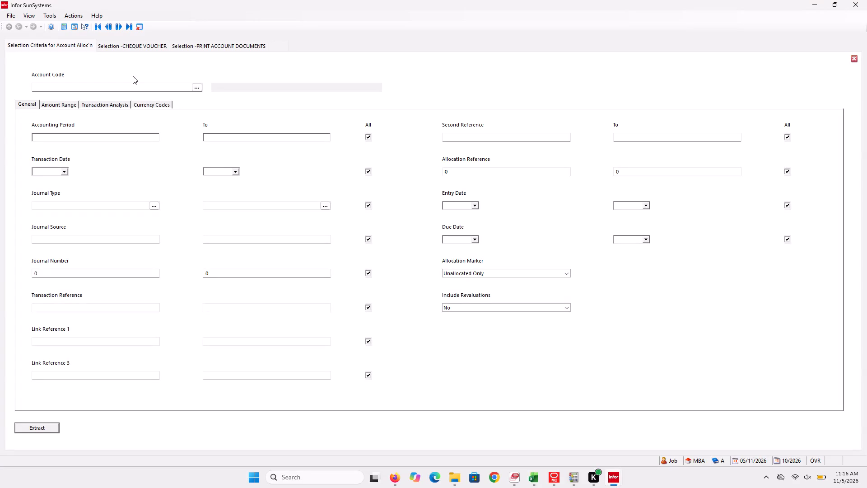
Look up creditor accounts starting with "cel" and choose CELO002, Elora Supply & Logistics Ltd, as the allocation account code.
click(130, 87)
text(cel)
click(198, 88)
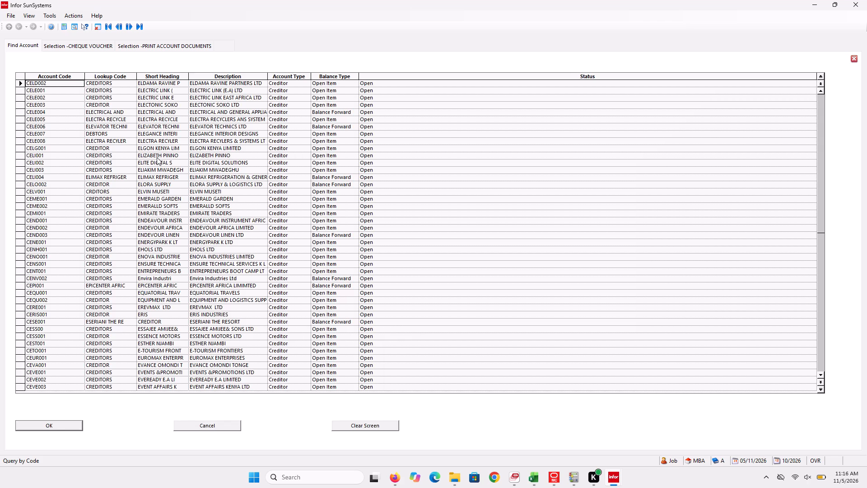
key(Down)
key(Down)
key(Down)
key(Down)
key(Down)
key(Down)
key(Down)
key(Down)
key(Down)
key(Down)
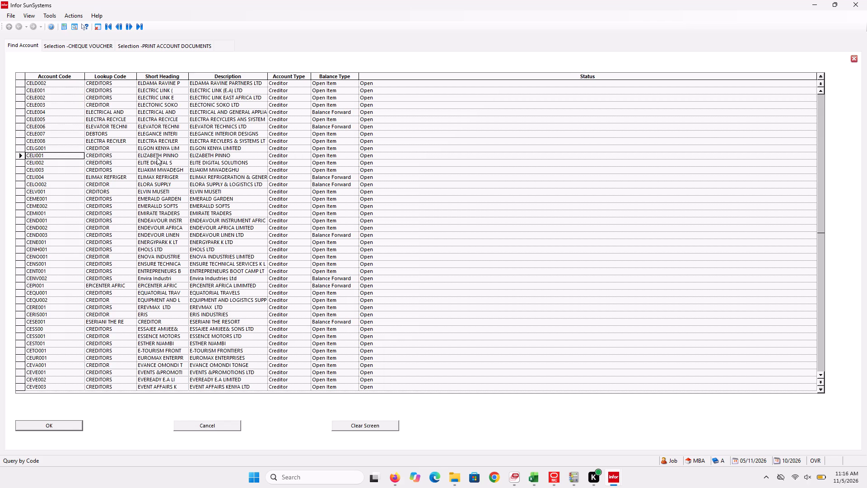
key(Down)
key(Down)
key(Down)
key(Down)
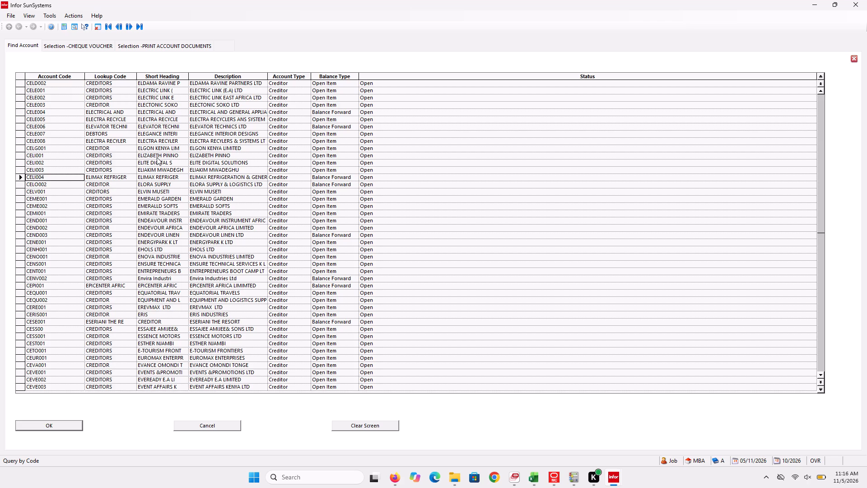
key(Return)
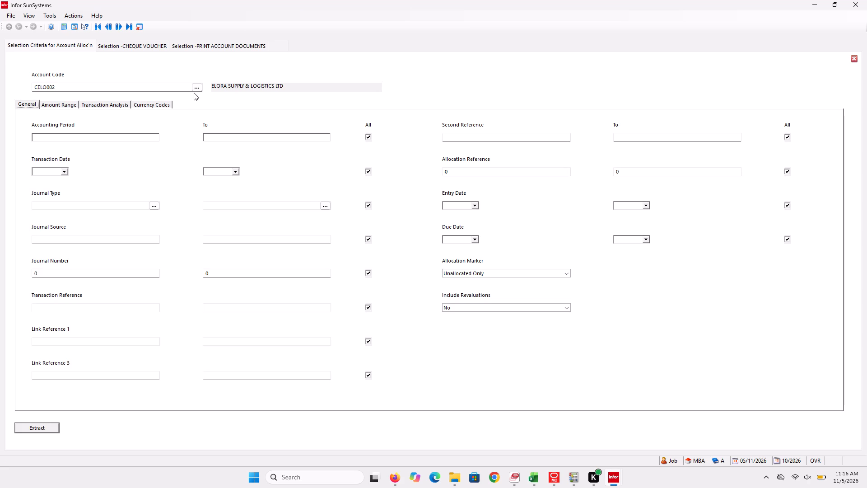
key(Return)
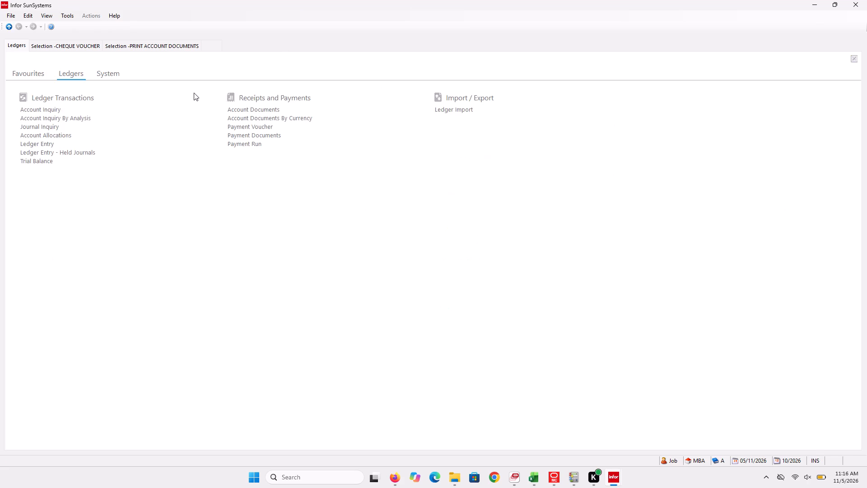
key(Down)
key(Down)
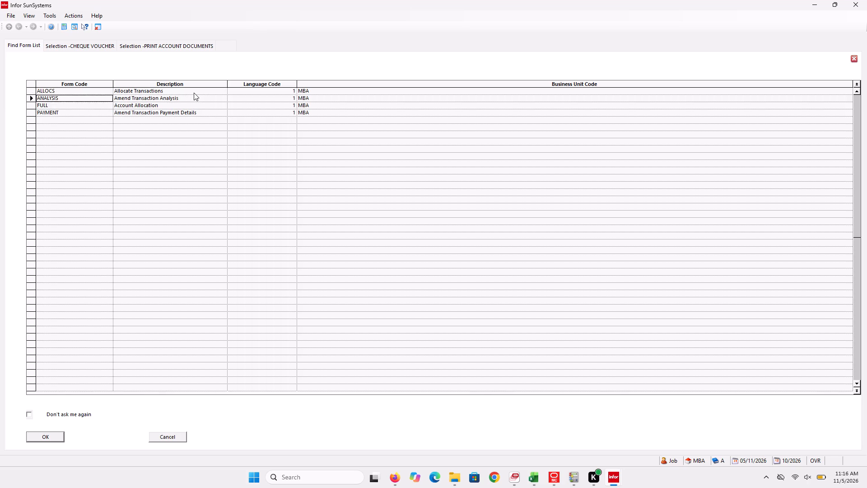
key(Return)
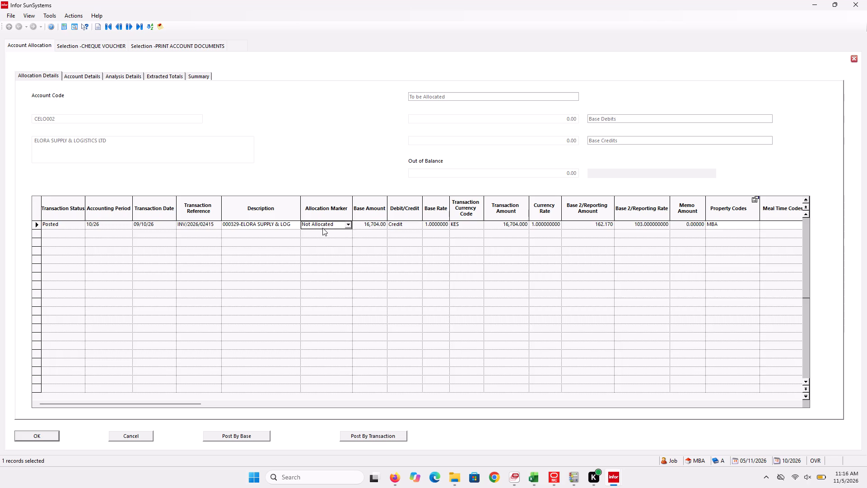
key(f)
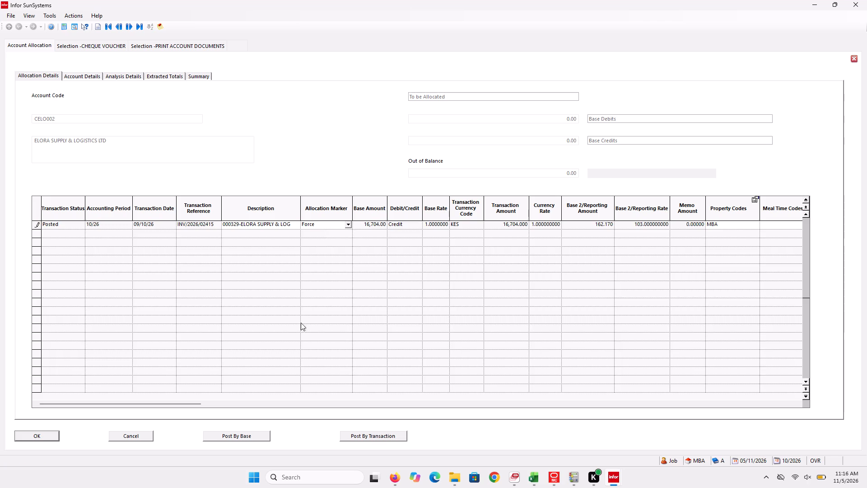
click(241, 432)
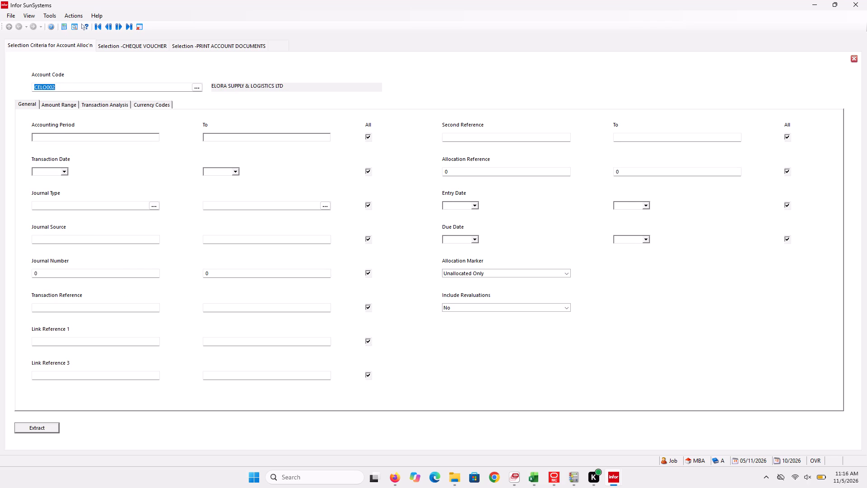
Copy account code CELO002 into both ends of the Cheque Voucher account range and run the selection.
key(ctrl+c)
click(131, 40)
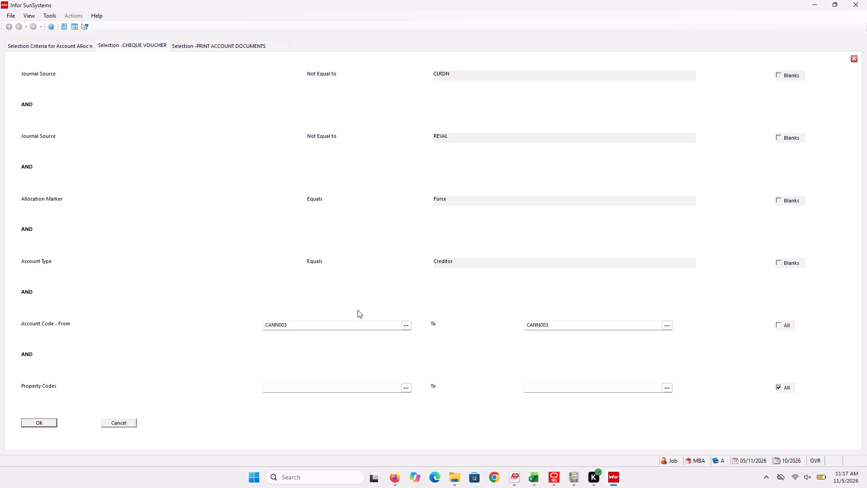
click(356, 324)
key(ctrl+v)
click(572, 328)
key(ctrl+v)
key(Return)
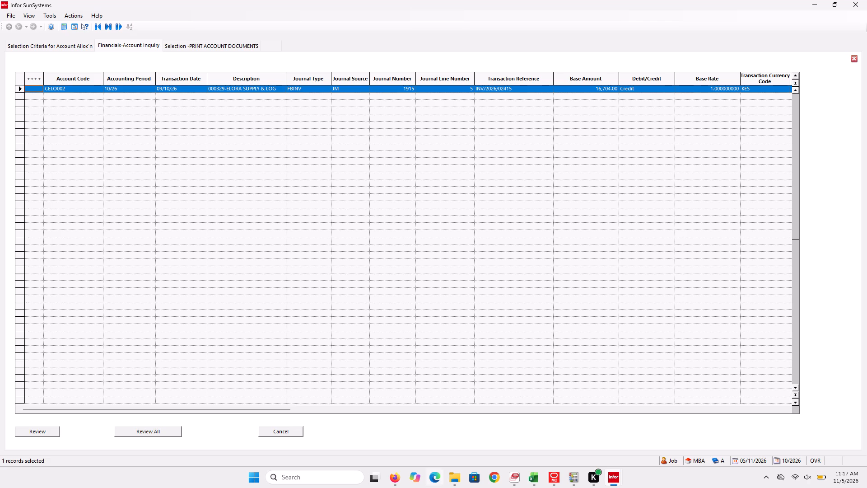
Review all selected CELO002 voucher transactions and send them to the Ledger Inquiry report process.
click(147, 428)
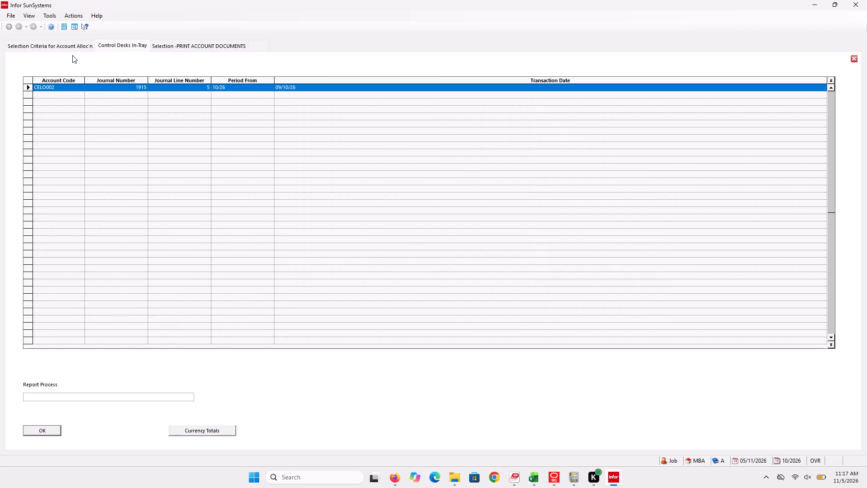
click(191, 398)
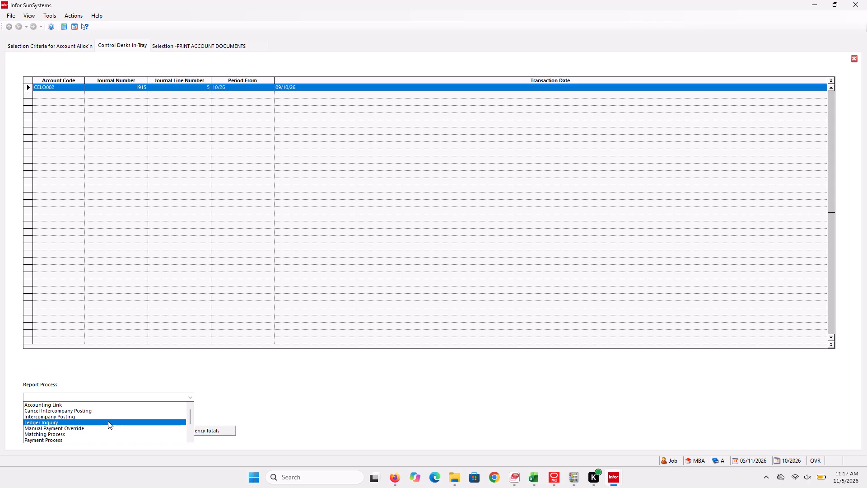
click(108, 421)
click(49, 431)
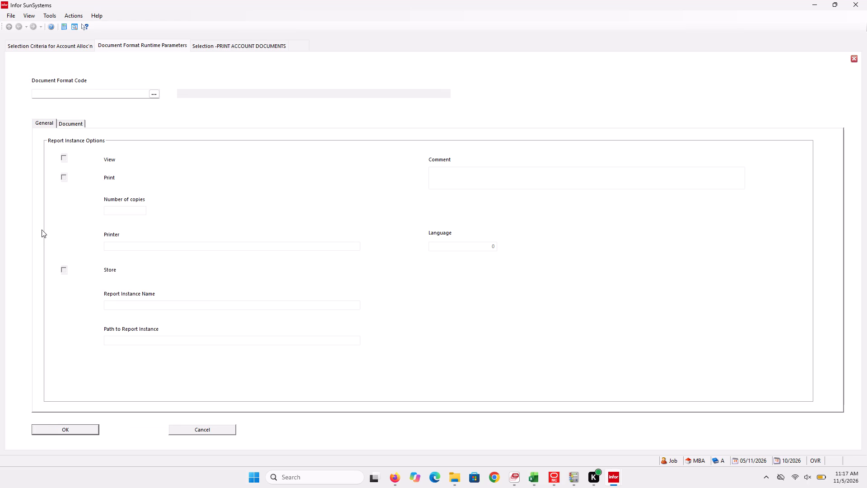
Generate CELO002's cheque payment voucher for viewing with document format VOUCHER_MBA.
click(158, 96)
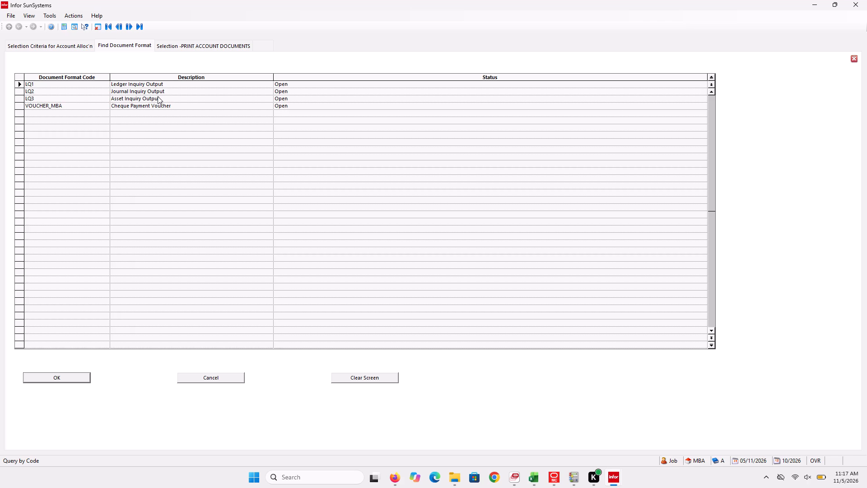
click(154, 102)
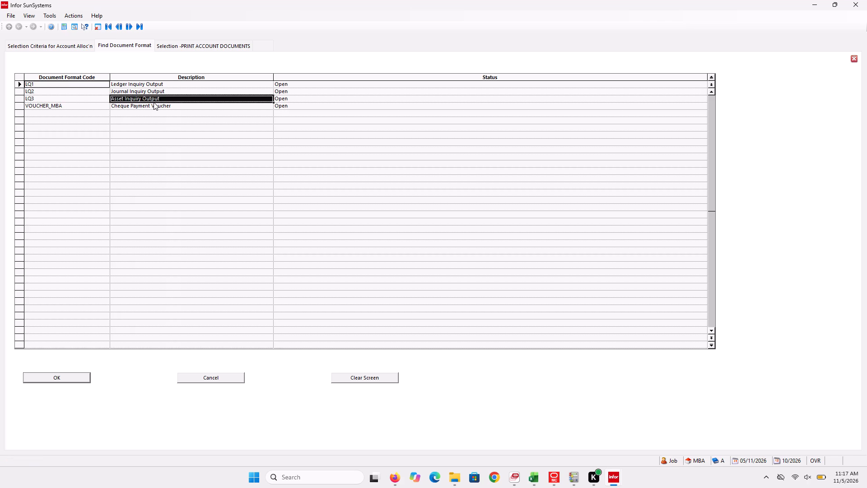
click(154, 105)
key(Return)
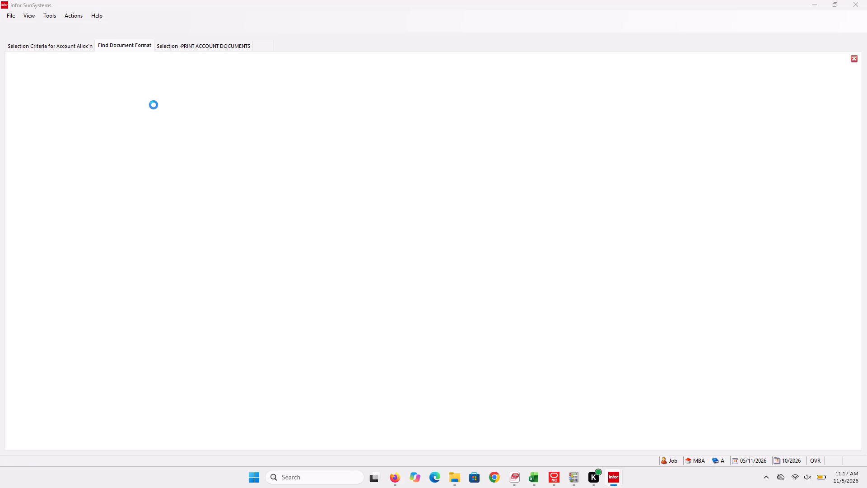
key(Return)
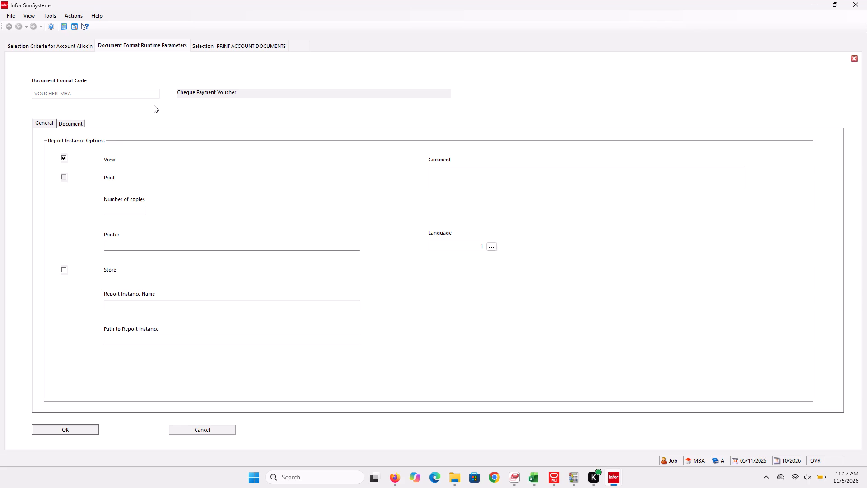
key(Return)
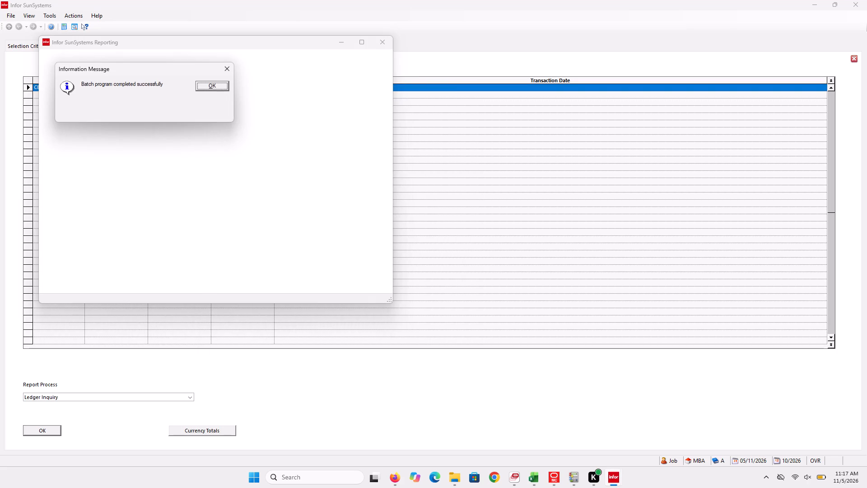
click(204, 81)
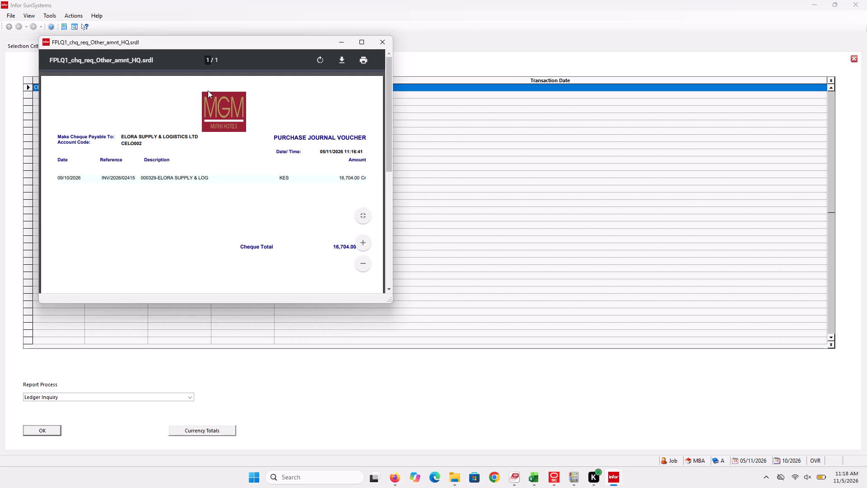
Print CELO002's purchase journal voucher on the RICOH IM 2500 printer and put the report viewer away.
click(364, 62)
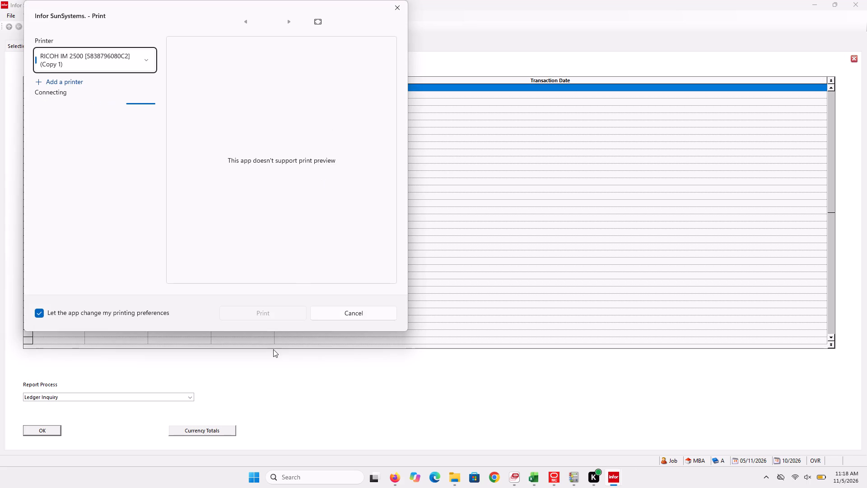
click(279, 312)
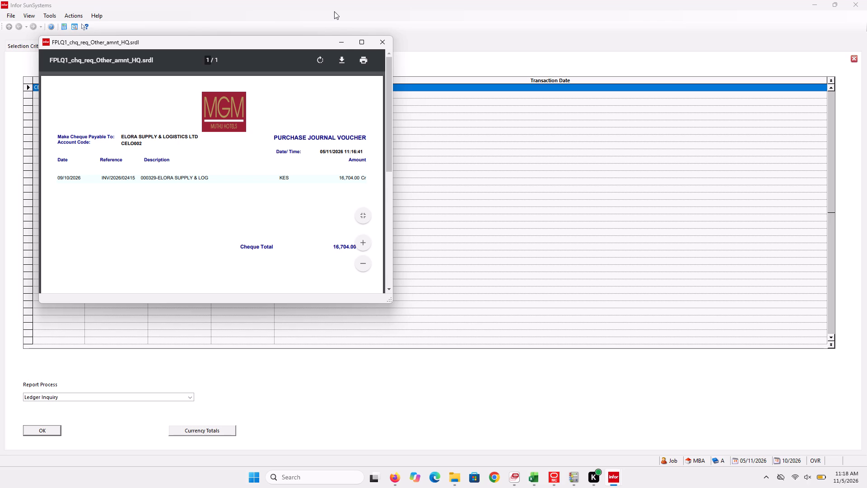
click(342, 48)
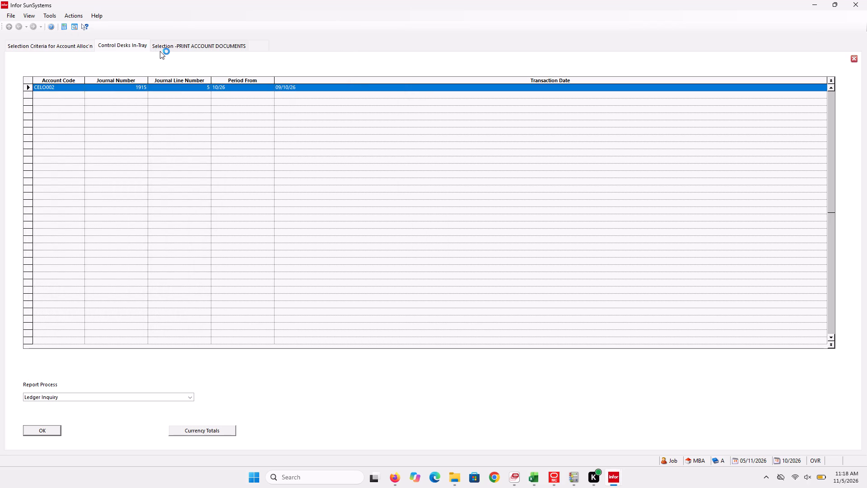
Set both ends of the Print Account Documents account range to CELO002 and run the selection.
click(163, 47)
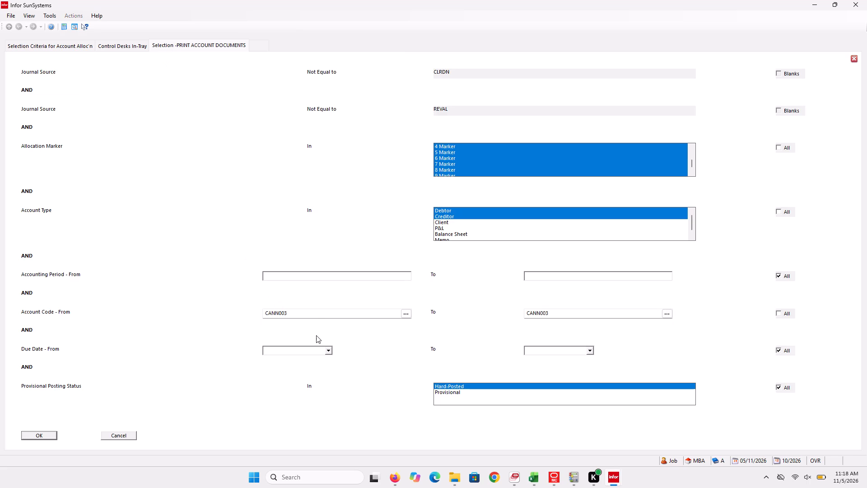
click(315, 314)
key(ctrl+v)
click(555, 316)
key(ctrl+v)
click(33, 438)
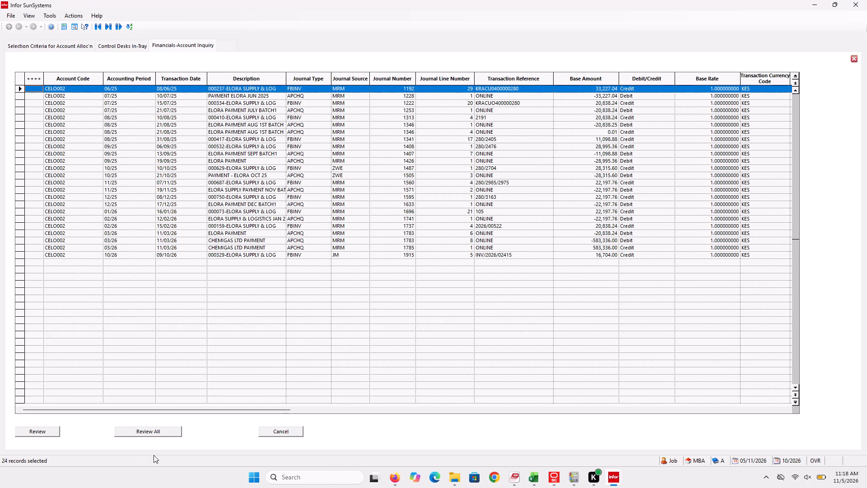
Review all selected CELO002 transactions and send them to the Print Account Documents report process.
click(156, 434)
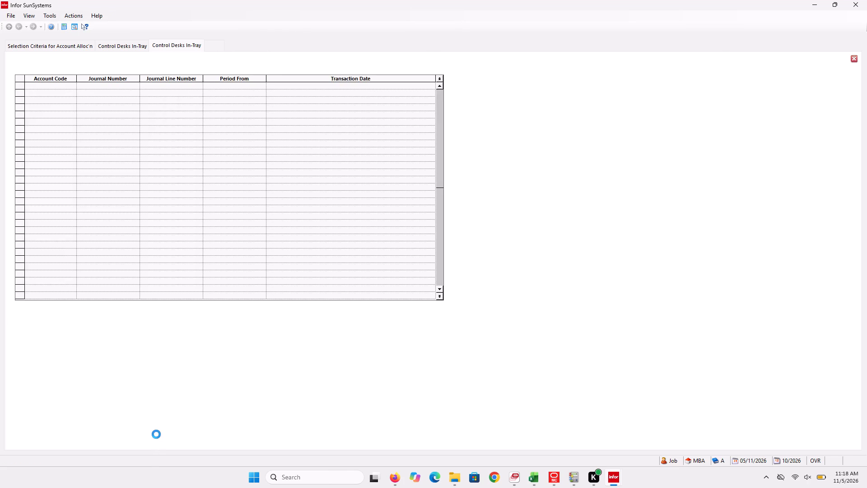
click(184, 238)
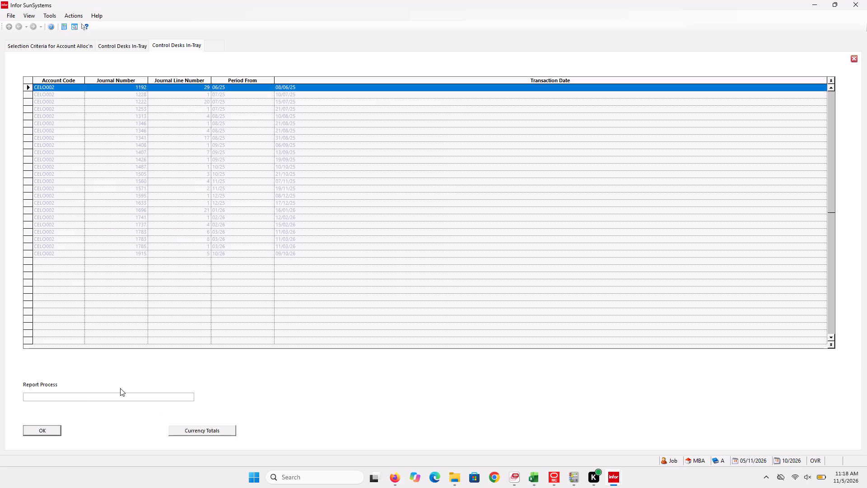
click(128, 399)
key(Down)
key(Down)
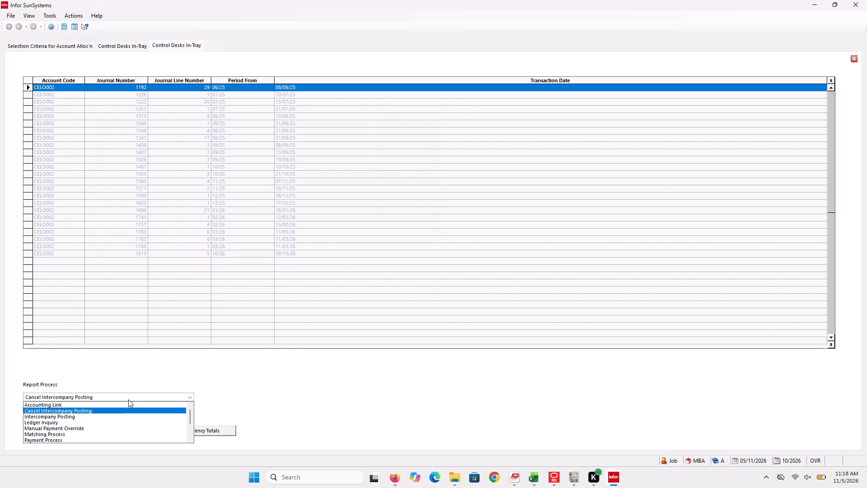
key(Down)
key(Down)
key(Down)
key(Down)
key(Down)
key(Down)
key(Down)
key(Down)
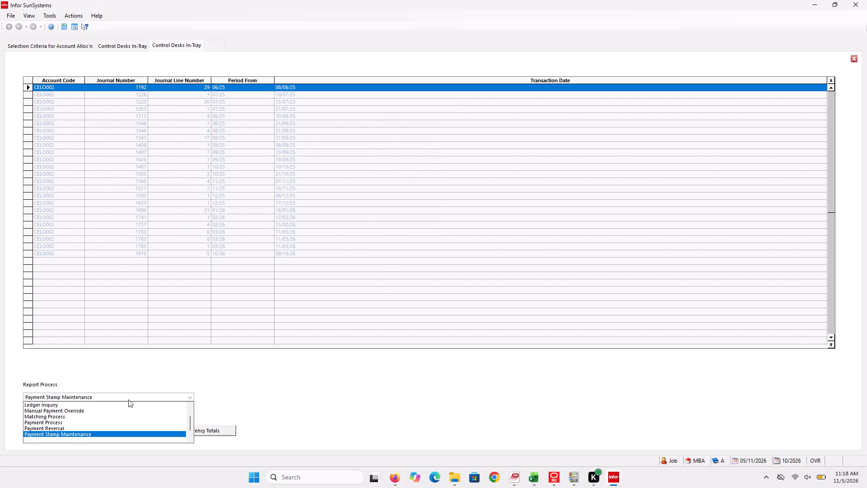
key(Return)
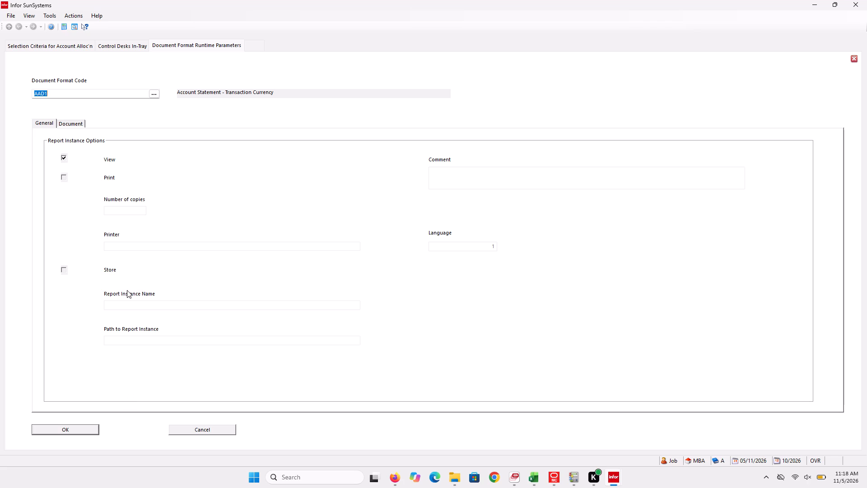
Generate CELO002's creditor statement for viewing with document format AAD5_MBA.
click(152, 91)
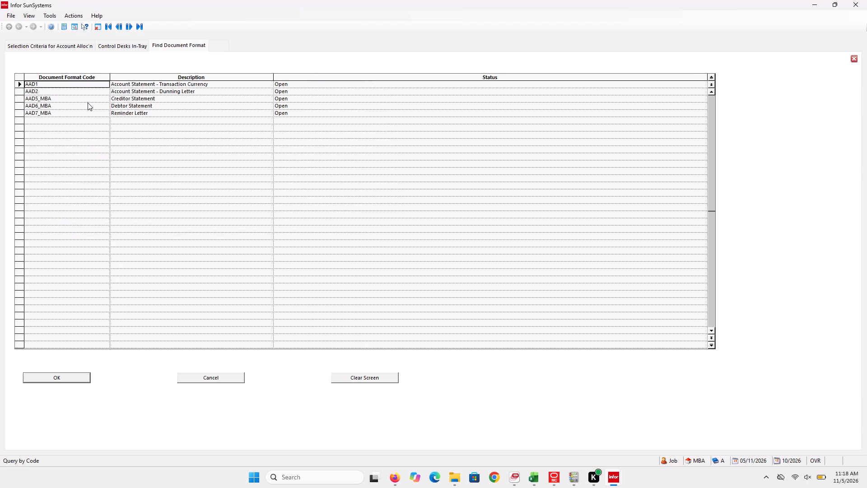
click(88, 103)
triple_click(88, 96)
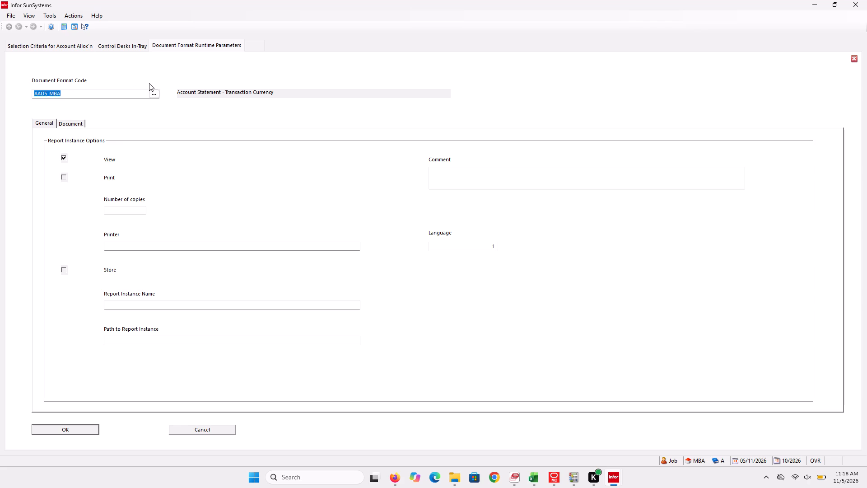
key(Return)
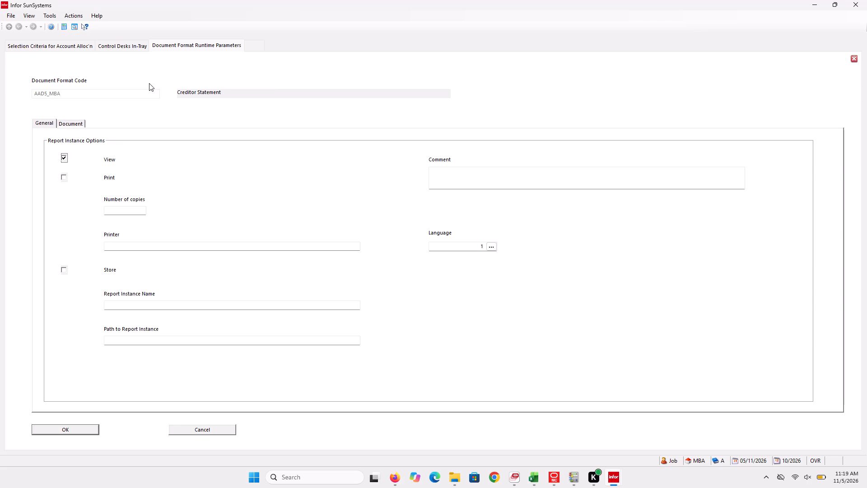
key(Return)
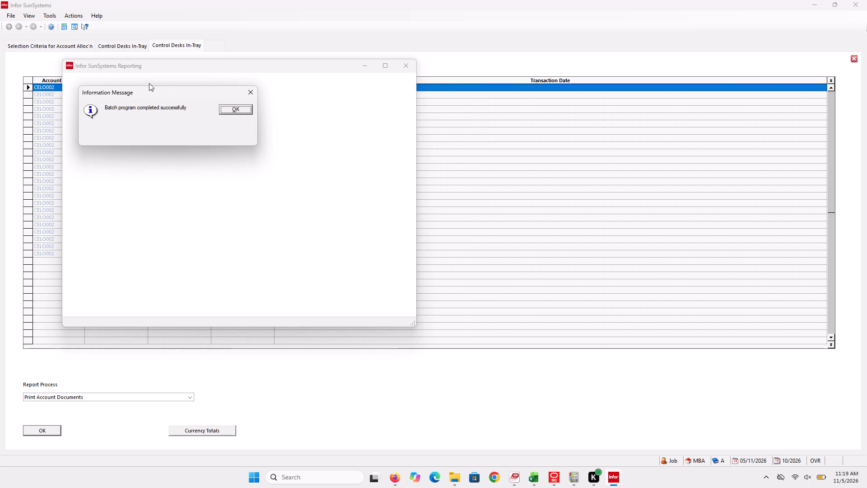
click(237, 112)
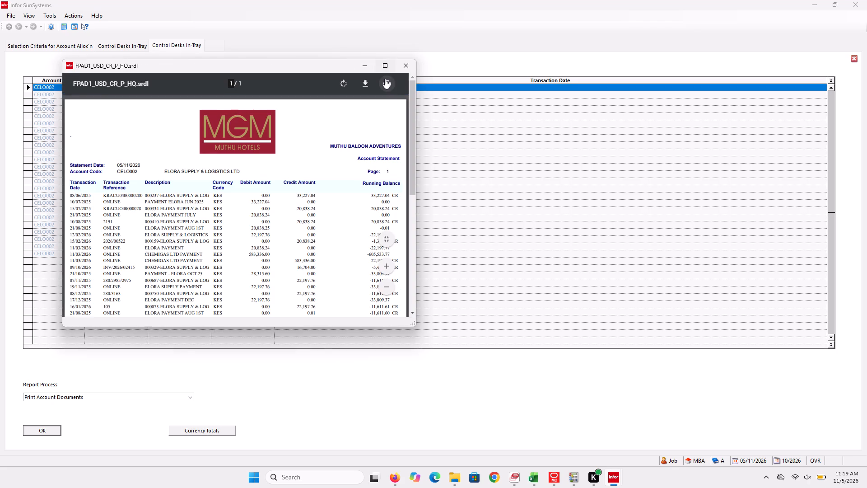
click(385, 80)
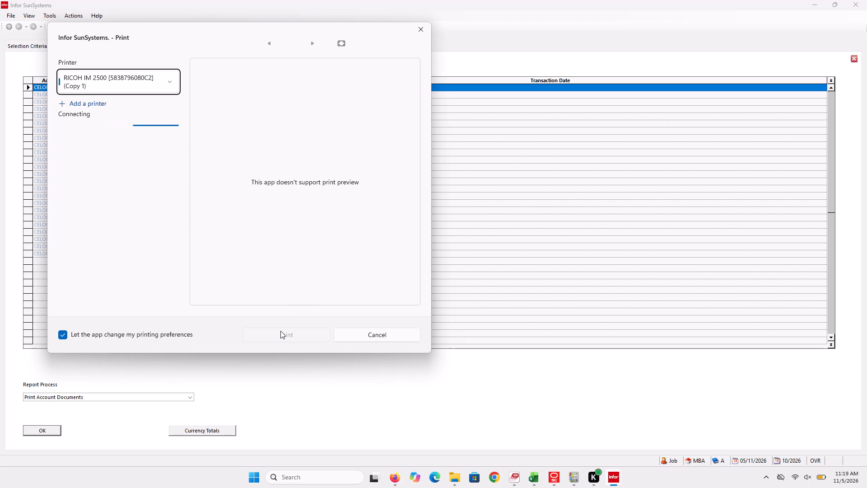
click(280, 331)
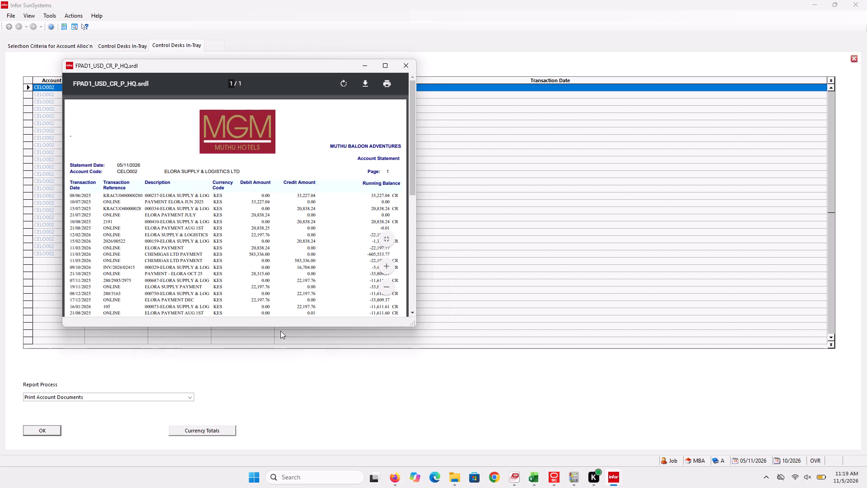
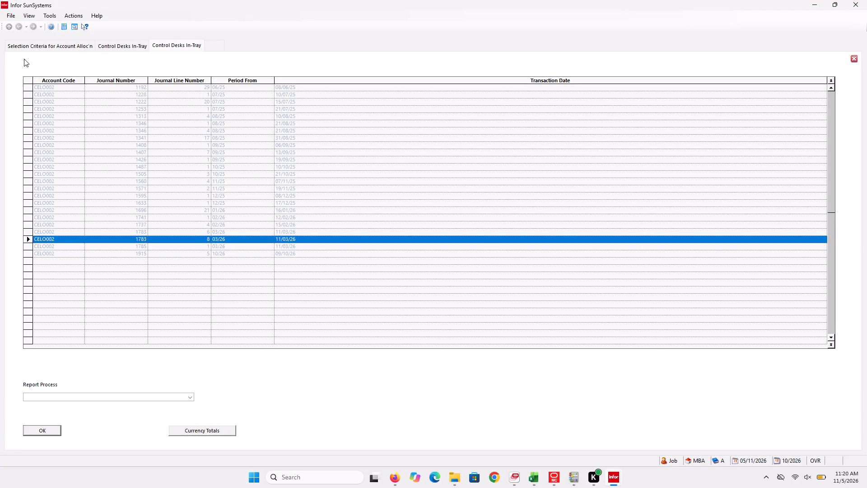
Return to the account allocation selection criteria, look up creditor account CELO002, and extract its unallocated transactions.
click(35, 52)
click(37, 48)
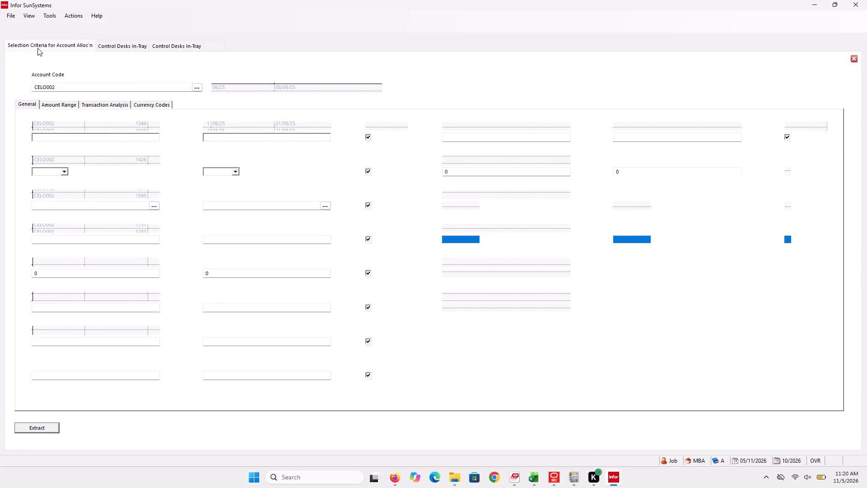
key(Return)
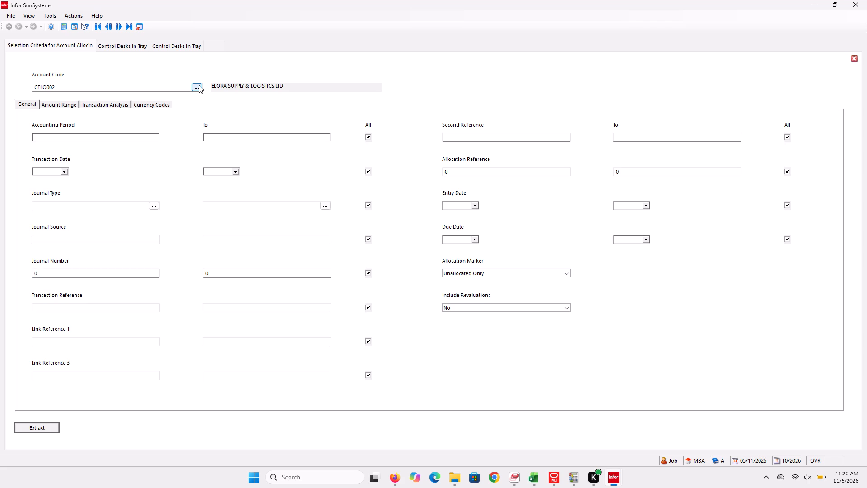
key(Return)
key(Return)
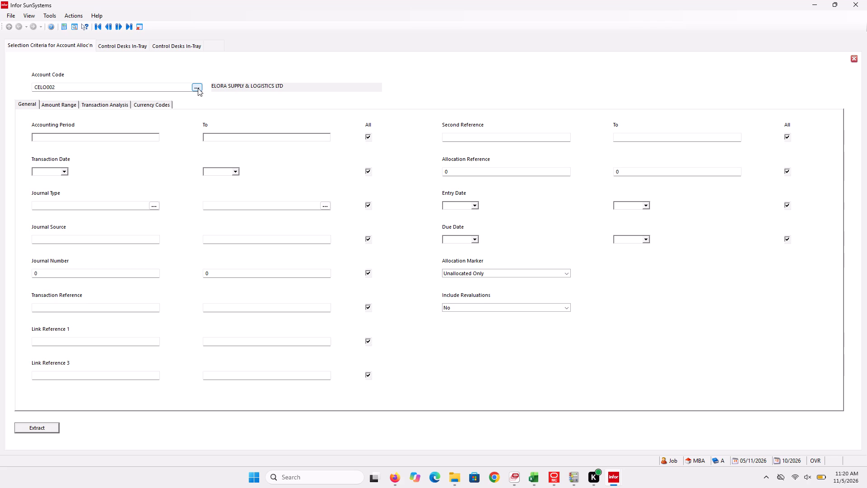
click(197, 89)
key(Down)
key(Down)
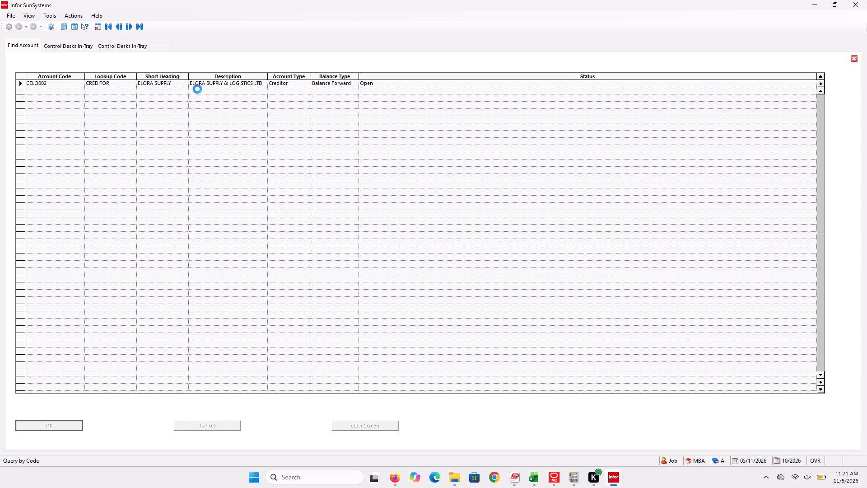
key(Down)
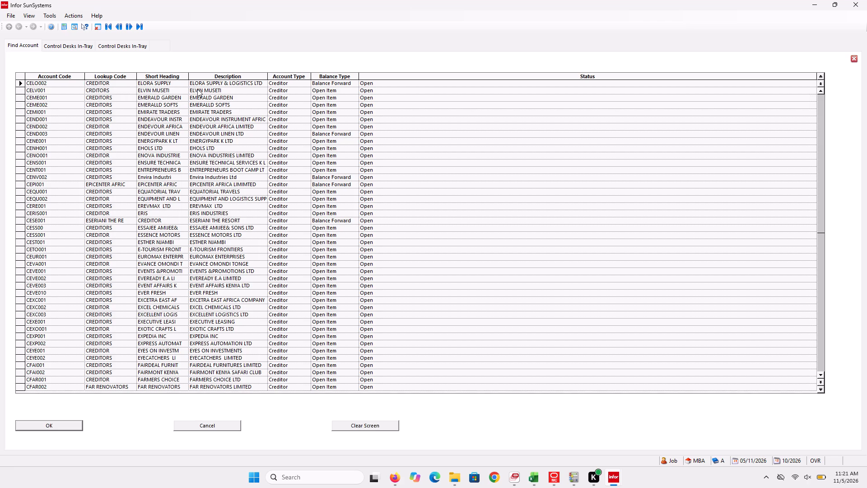
key(Return)
key(Return)
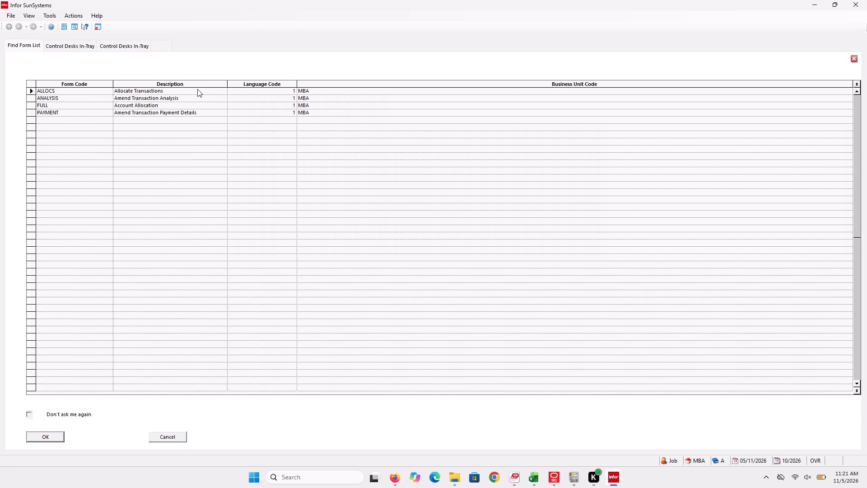
Open the extracted CELO002 transactions with the FULL Account Allocation form.
key(Down)
key(Down)
key(Down)
key(Up)
key(Return)
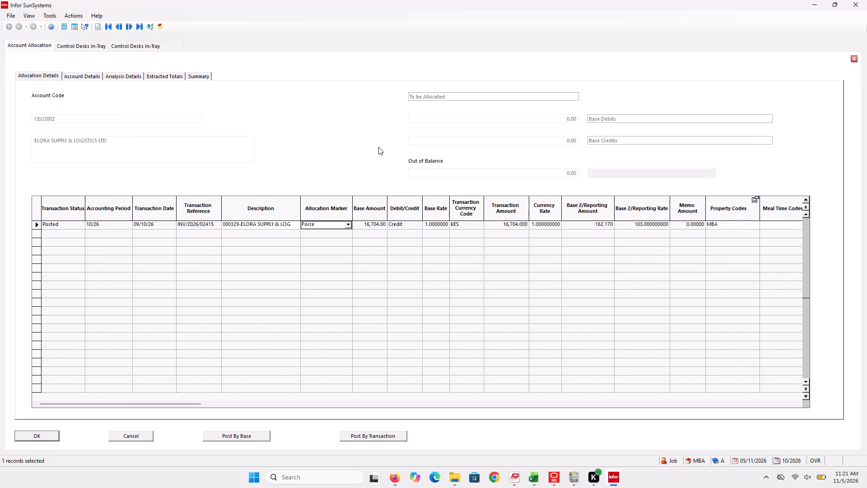
key(n)
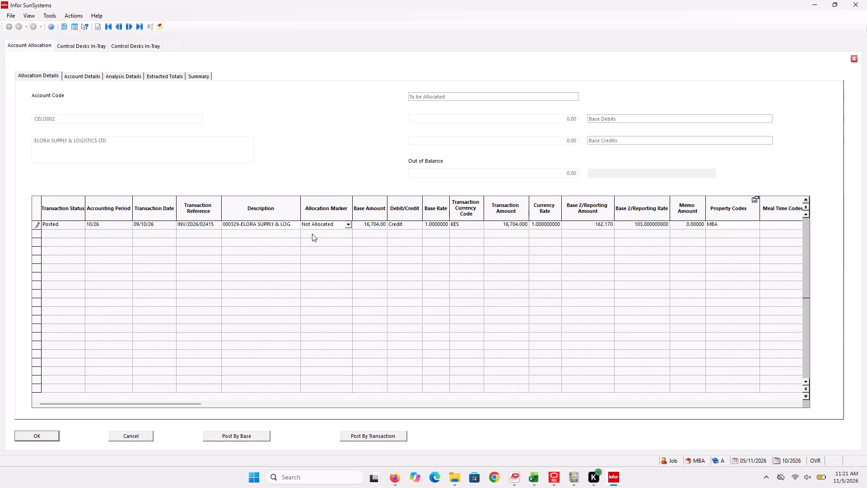
click(234, 433)
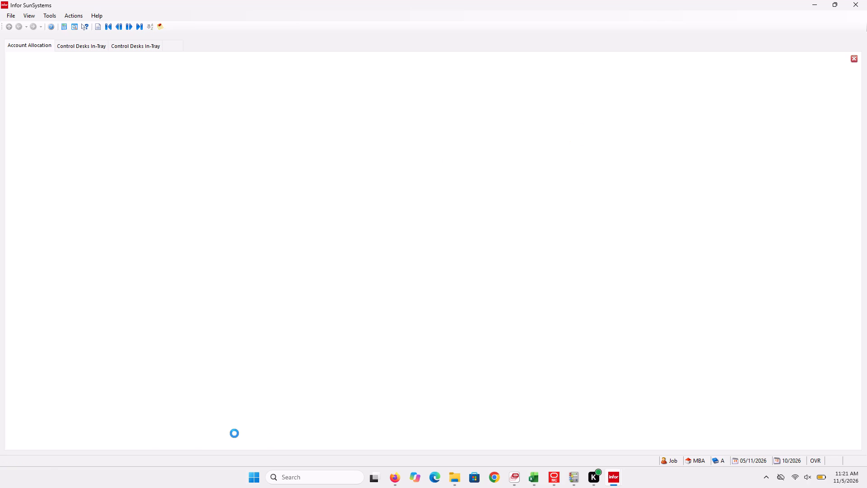